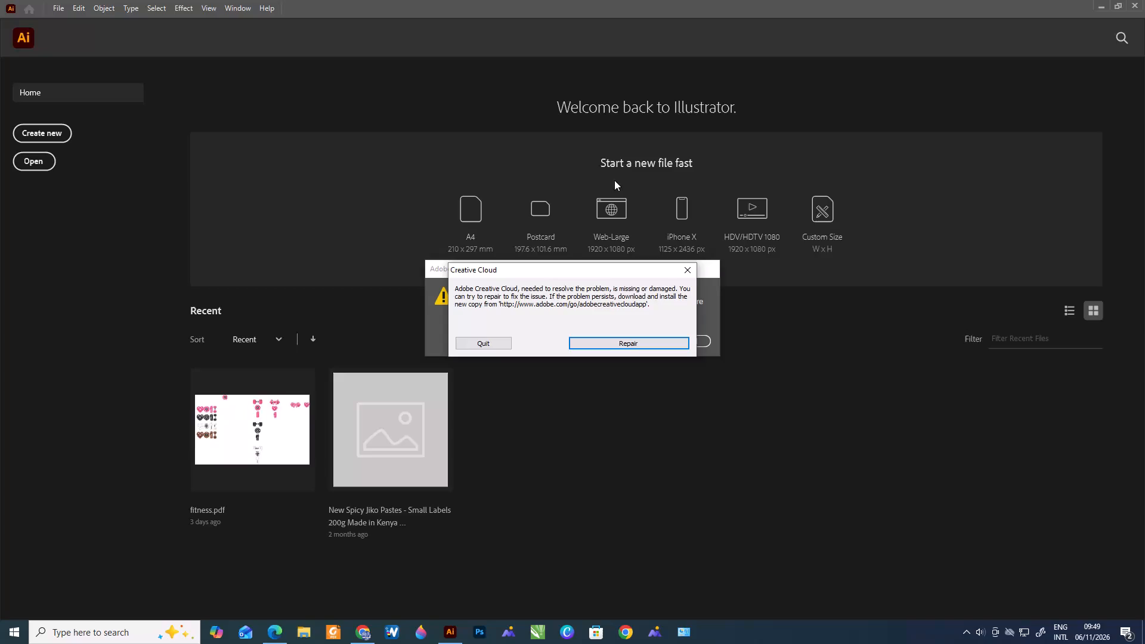
Dismiss the Creative Cloud repair message and the Illustrator unexpected-quit notice without repairing anything.
left_click(685, 270)
left_click(672, 339)
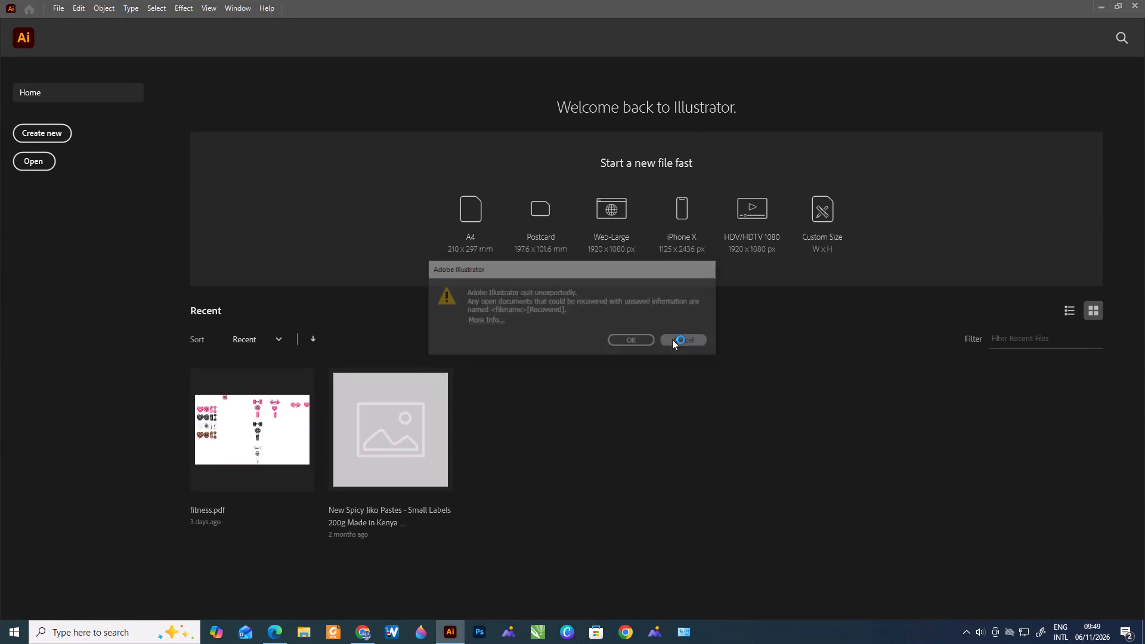
Start a new document and set its width to 120 cm.
key("ctrl+n")
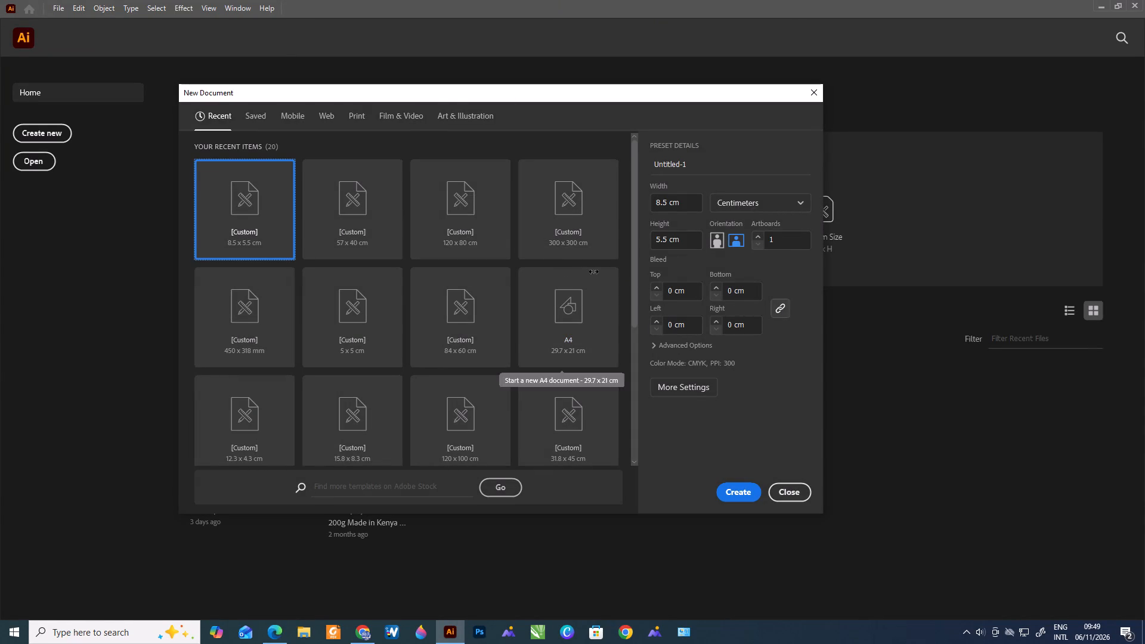
double_click(666, 203)
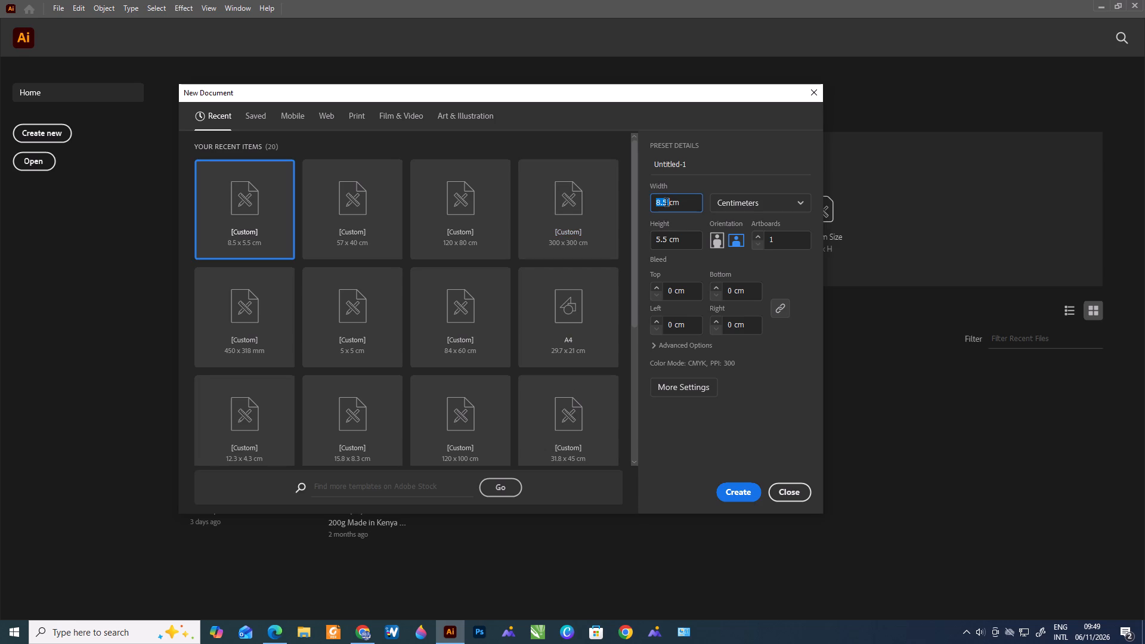
type("120")
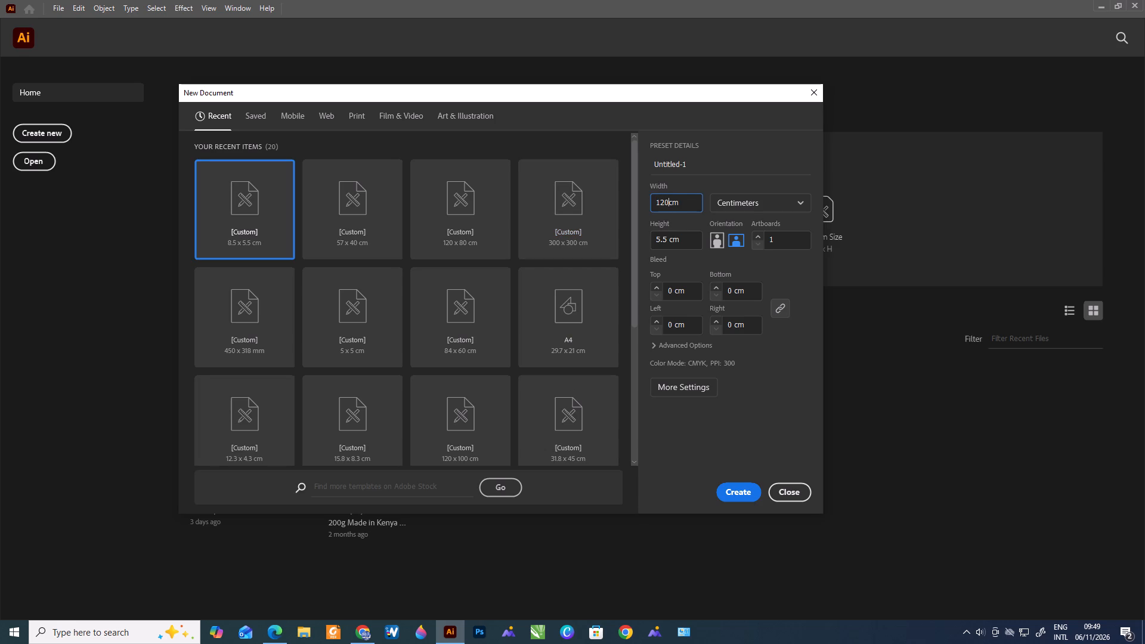
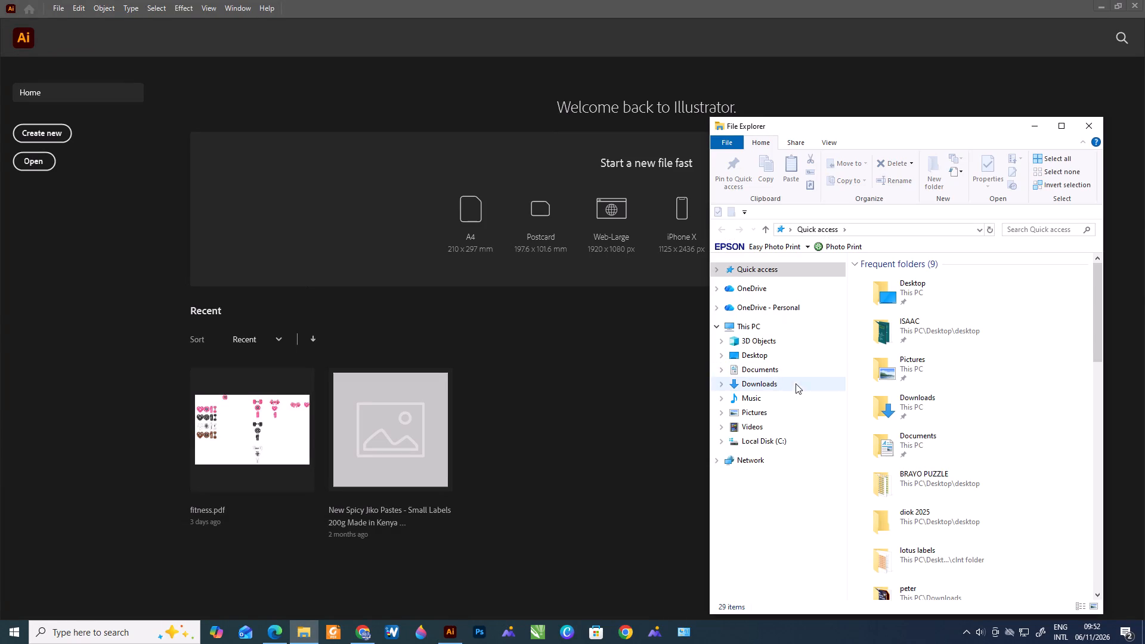
Open the 3.5 TEAR DROP file from the desktop folder's New folder in Illustrator, accepting the newer-version import.
left_click(719, 357)
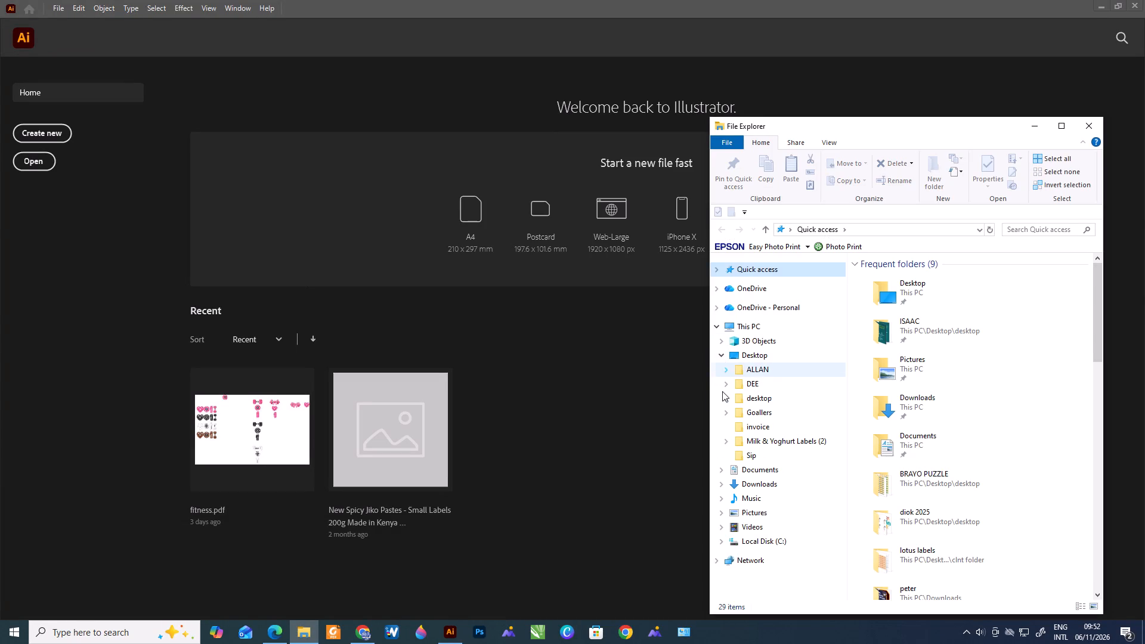
left_click(723, 399)
scroll(787, 556, "down", 7)
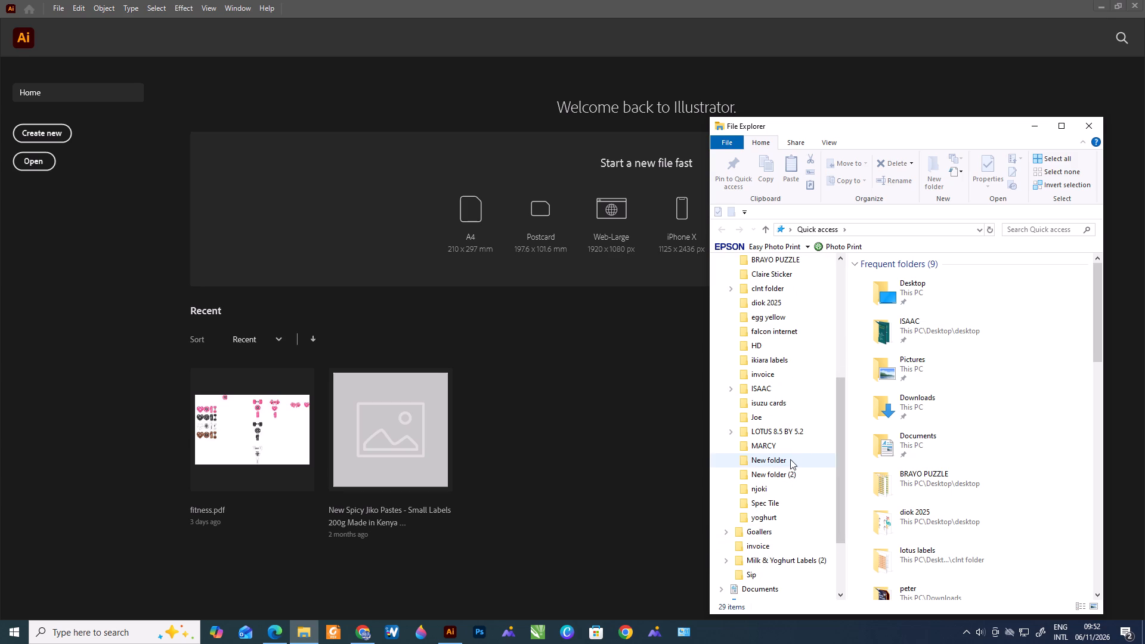
left_click(790, 459)
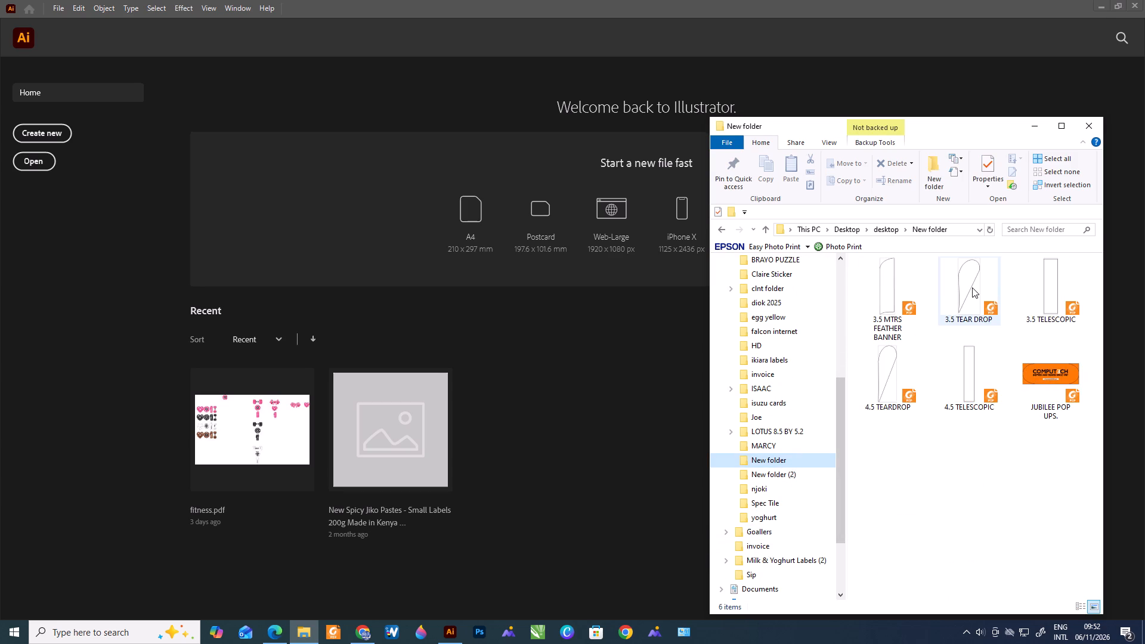
left_click_drag(972, 287, 794, 47)
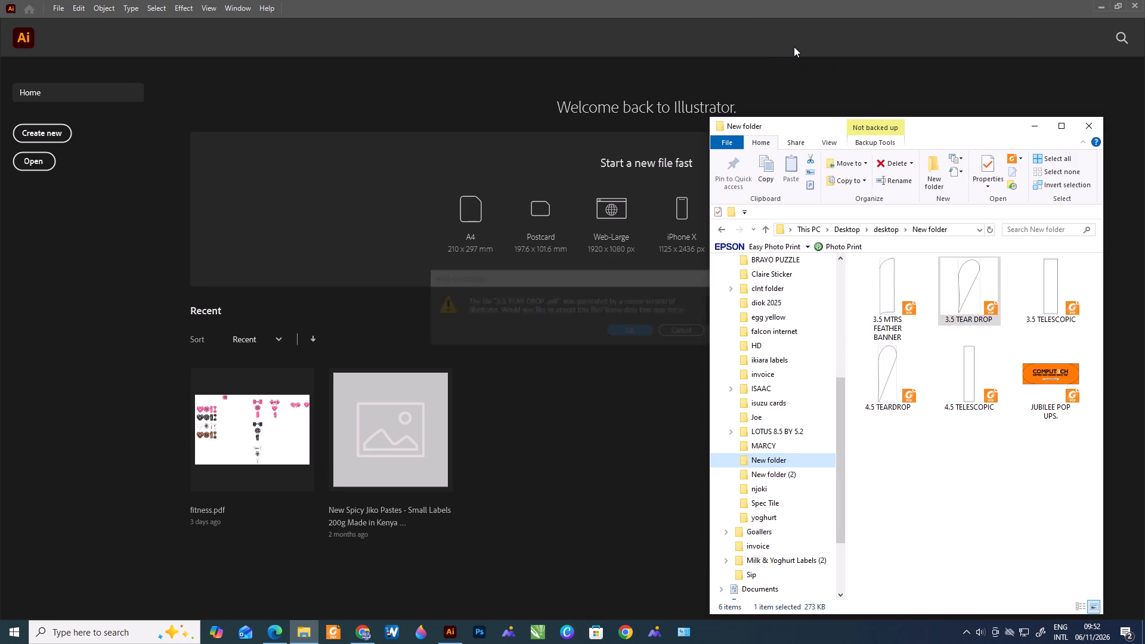
left_click(636, 332)
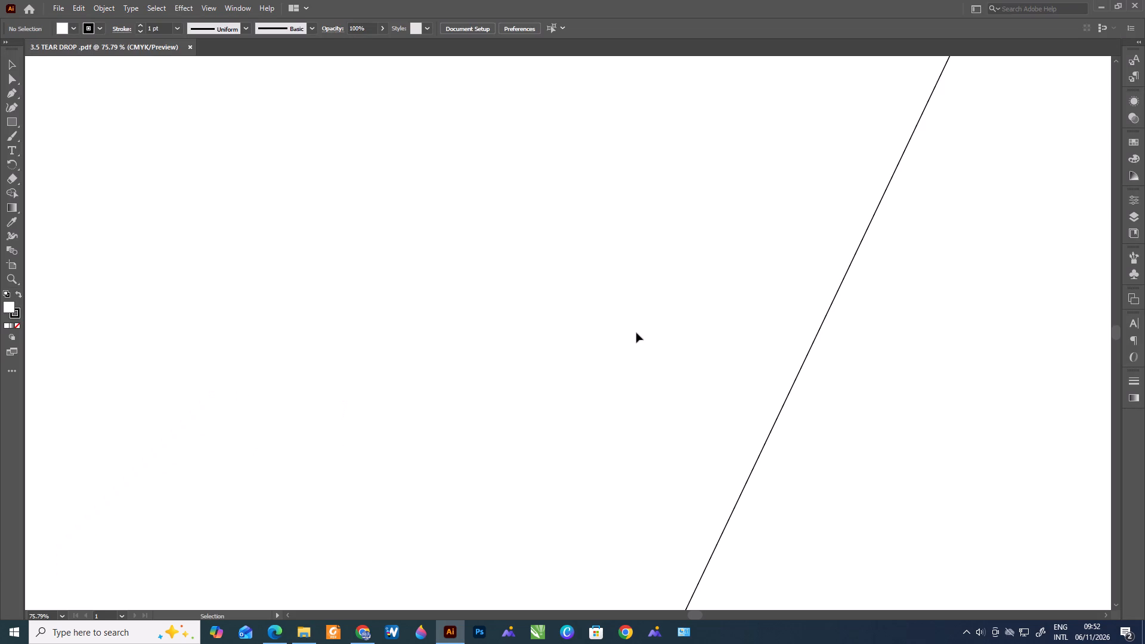
Place RiAfrica teardrop 2 from Downloads as a linked PDF, cropped to Media and using its embedded colour profile.
scroll(651, 315, "down", 7, "alt")
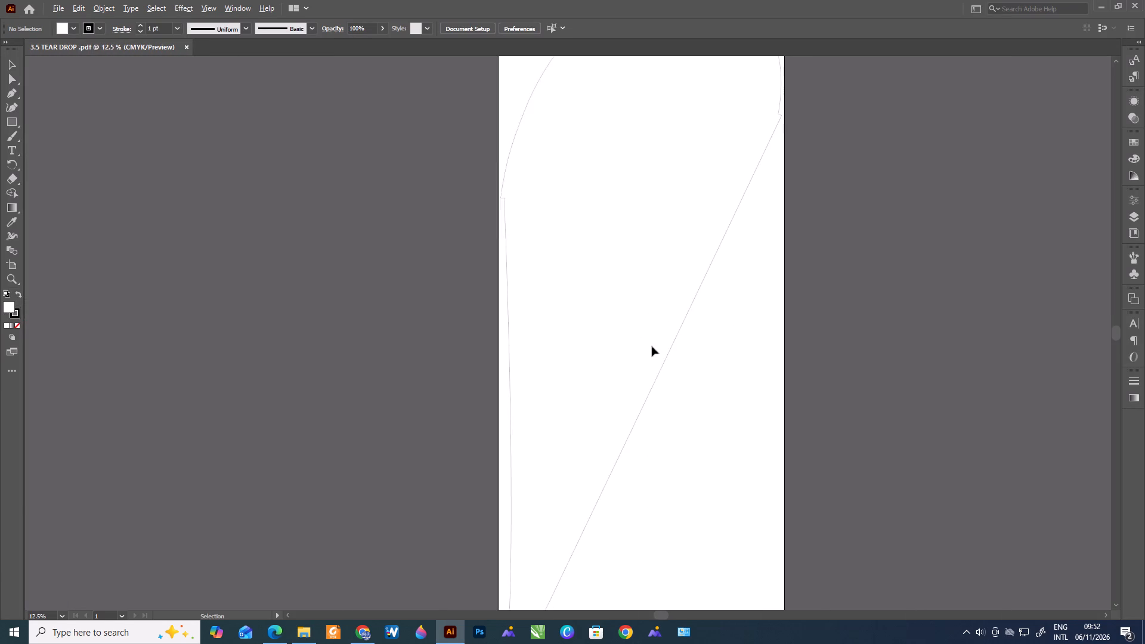
scroll(652, 346, "down", 2, "alt")
scroll(561, 306, "up", 2, "alt")
scroll(564, 315, "down", 1, "alt")
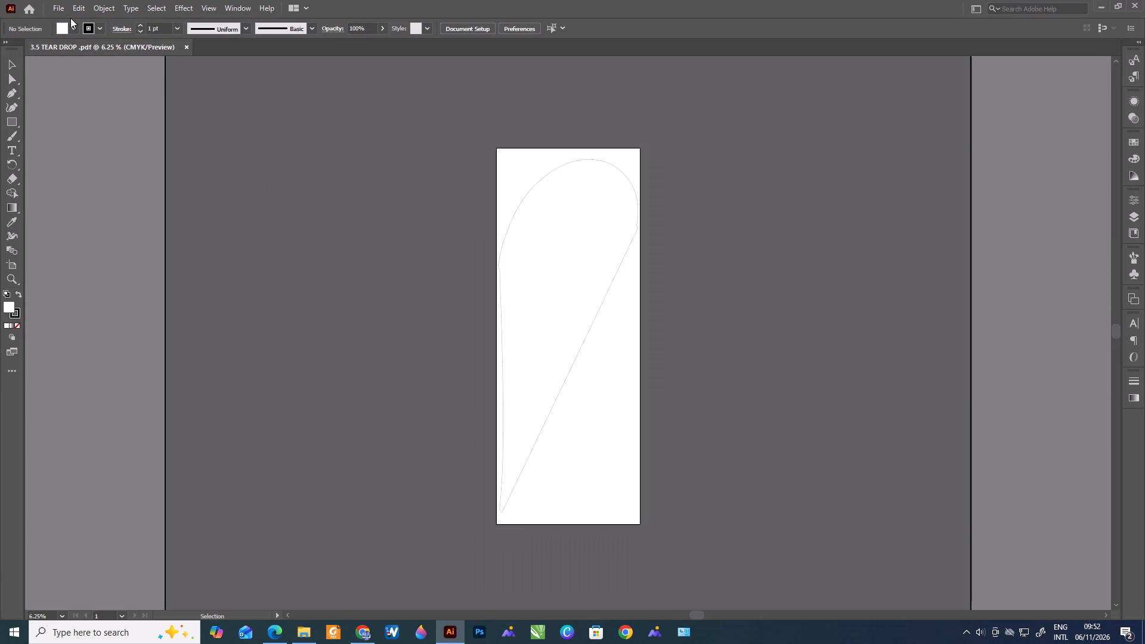
left_click(60, 5)
left_click(76, 225)
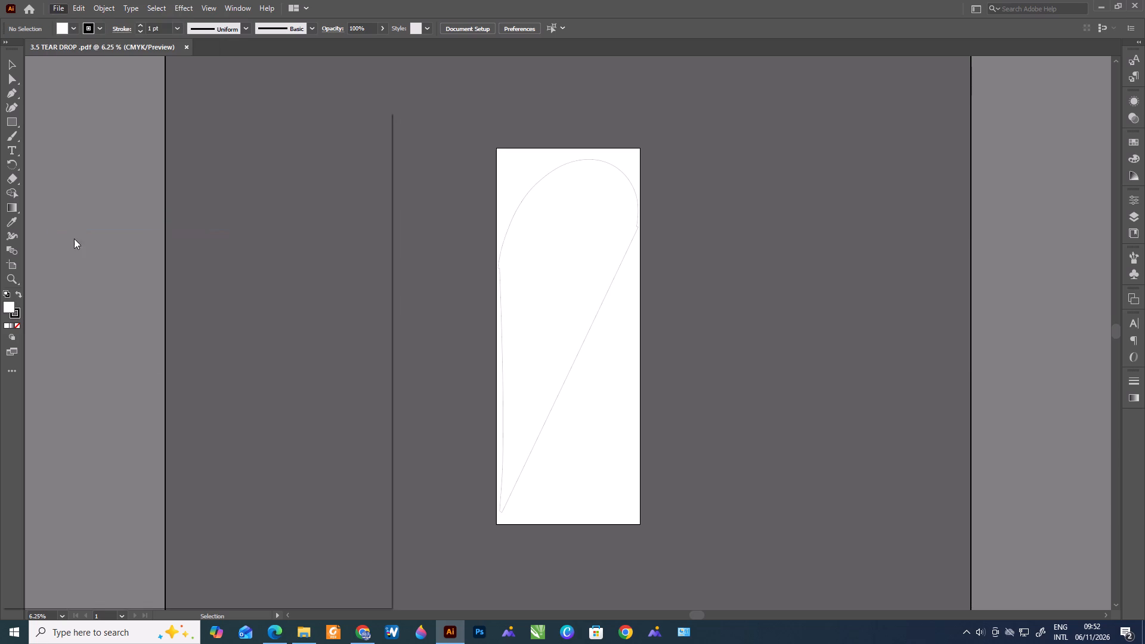
left_click(49, 305)
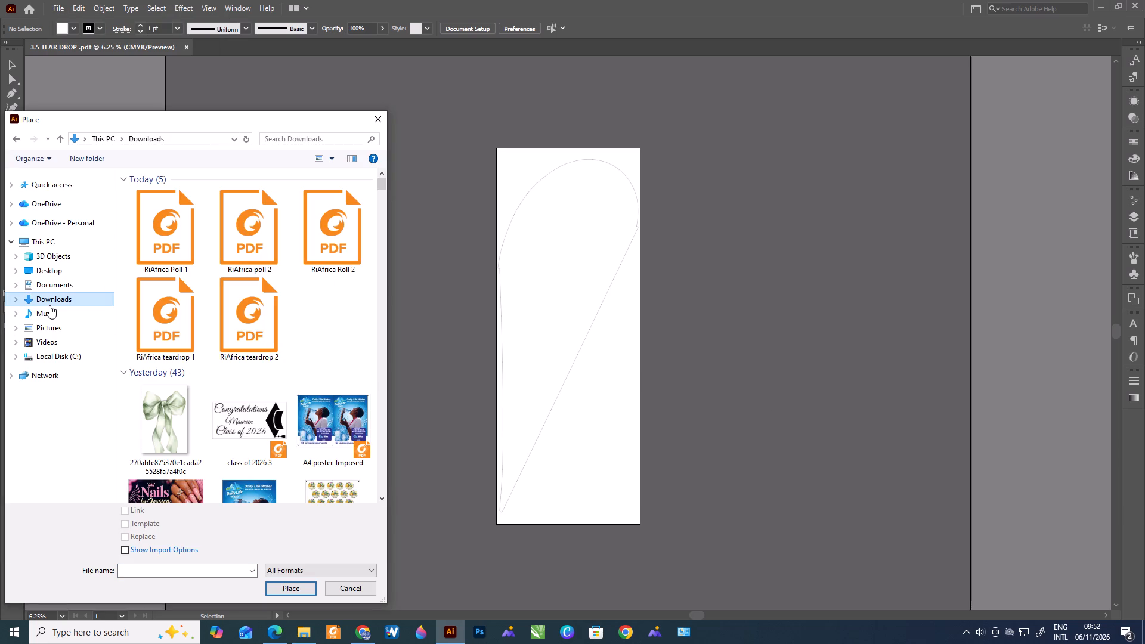
left_click(56, 284)
left_click(54, 299)
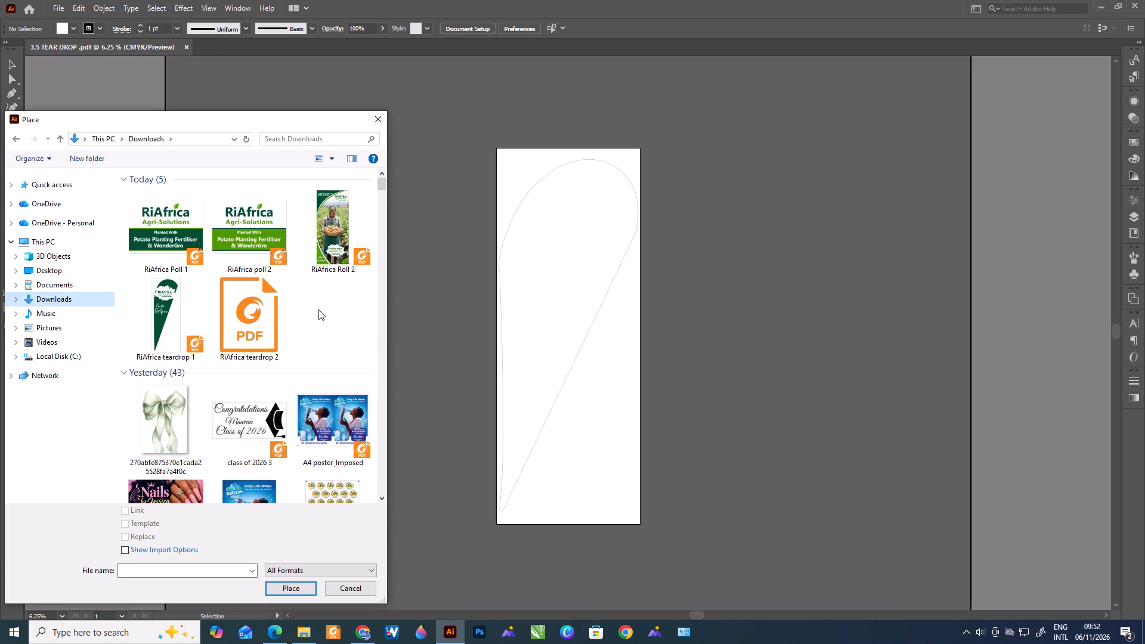
left_click(230, 310)
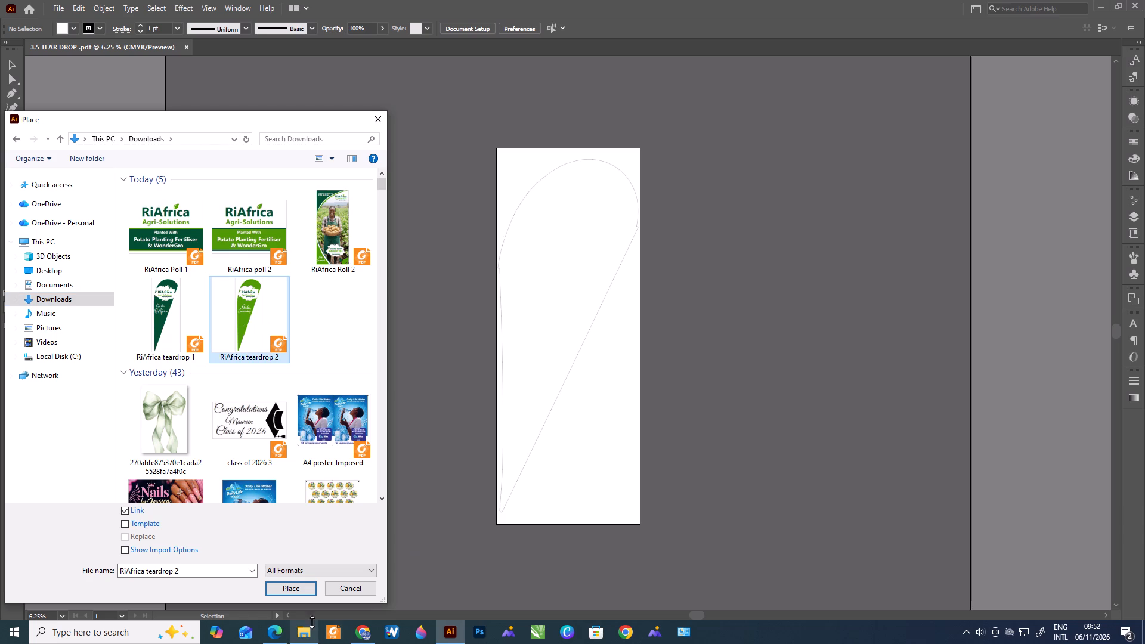
left_click(181, 546)
left_click(288, 588)
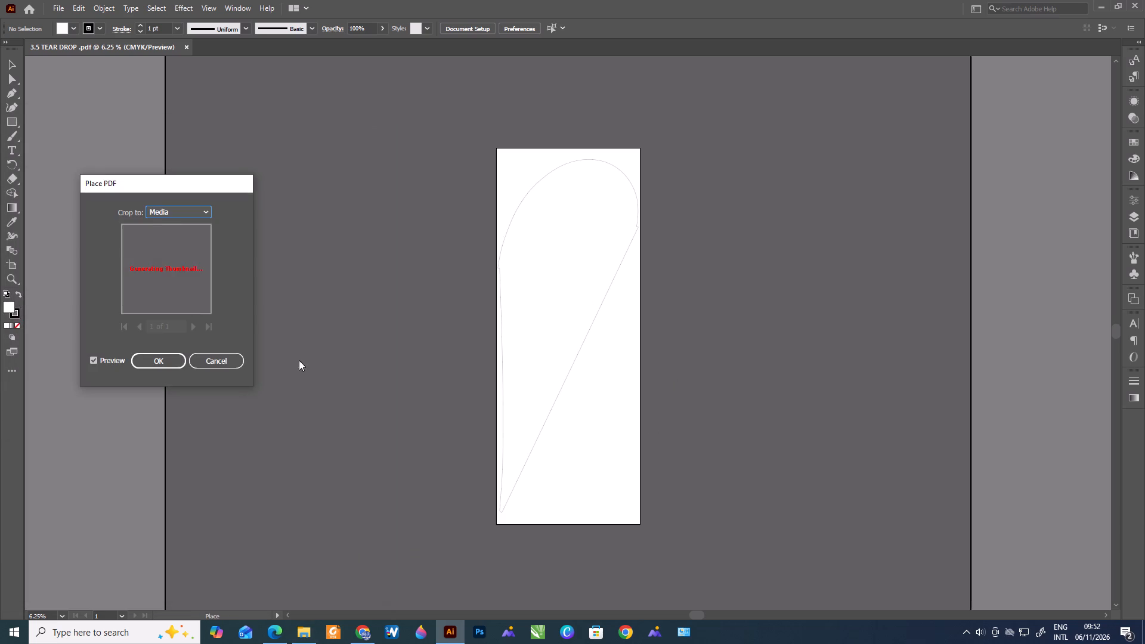
left_click(151, 358)
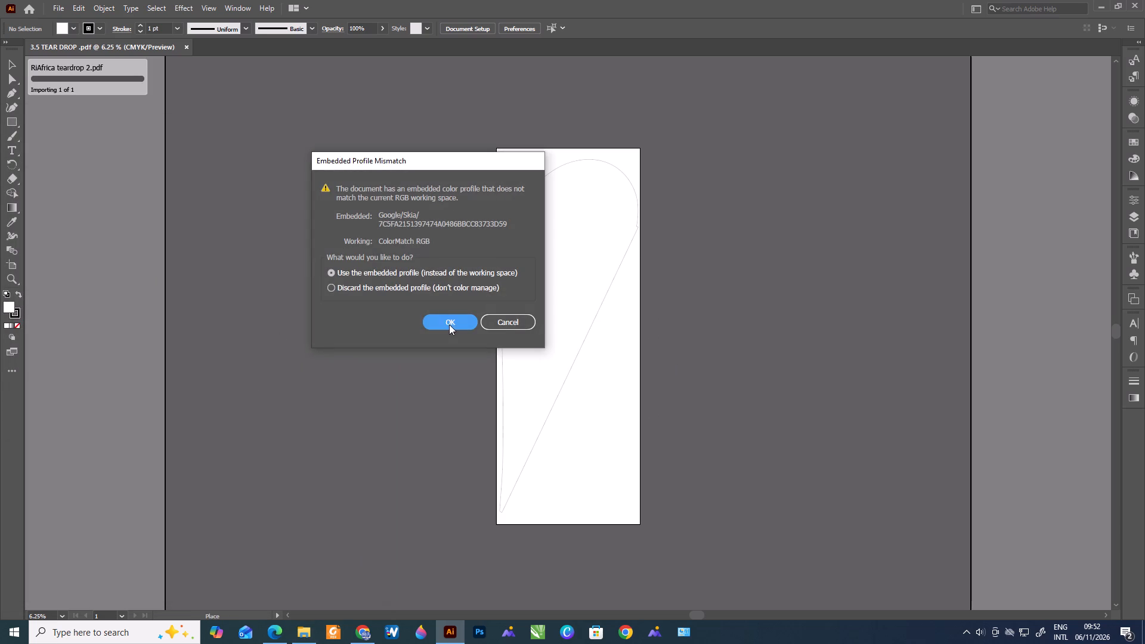
left_click(449, 324)
left_click(543, 169)
Position the placed artwork over the teardrop template at the artboard's top edge and duplicate it beside the artboard's left edge.
scroll(599, 255, "down", 2, "alt")
scroll(601, 257, "up", 1, "alt")
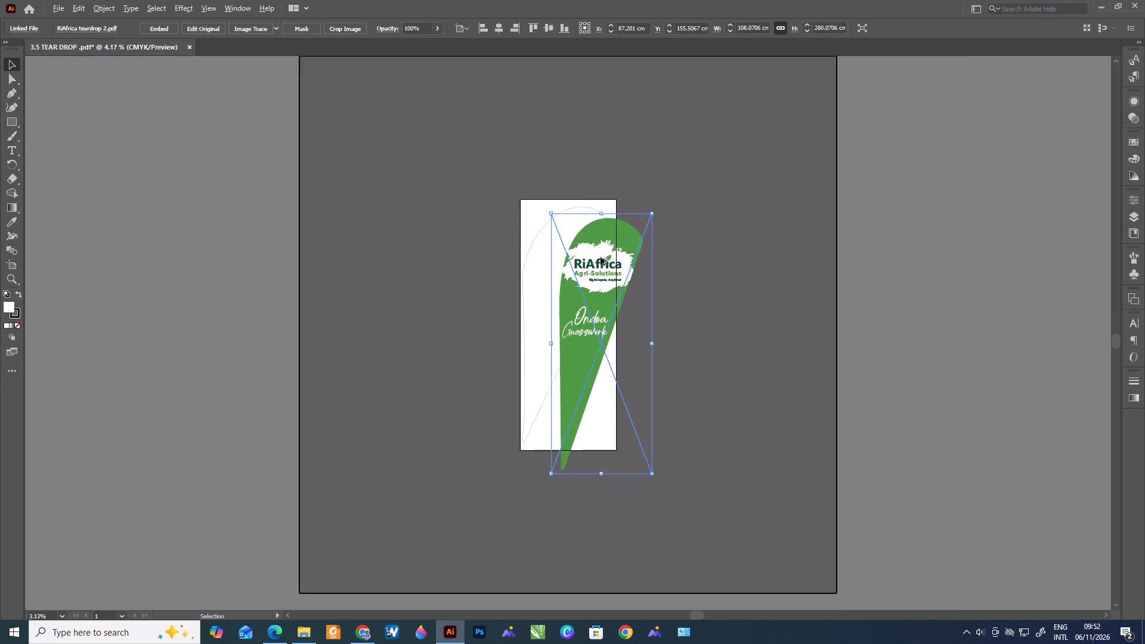
scroll(601, 257, "up", 2, "alt")
left_click_drag(615, 295, 559, 268)
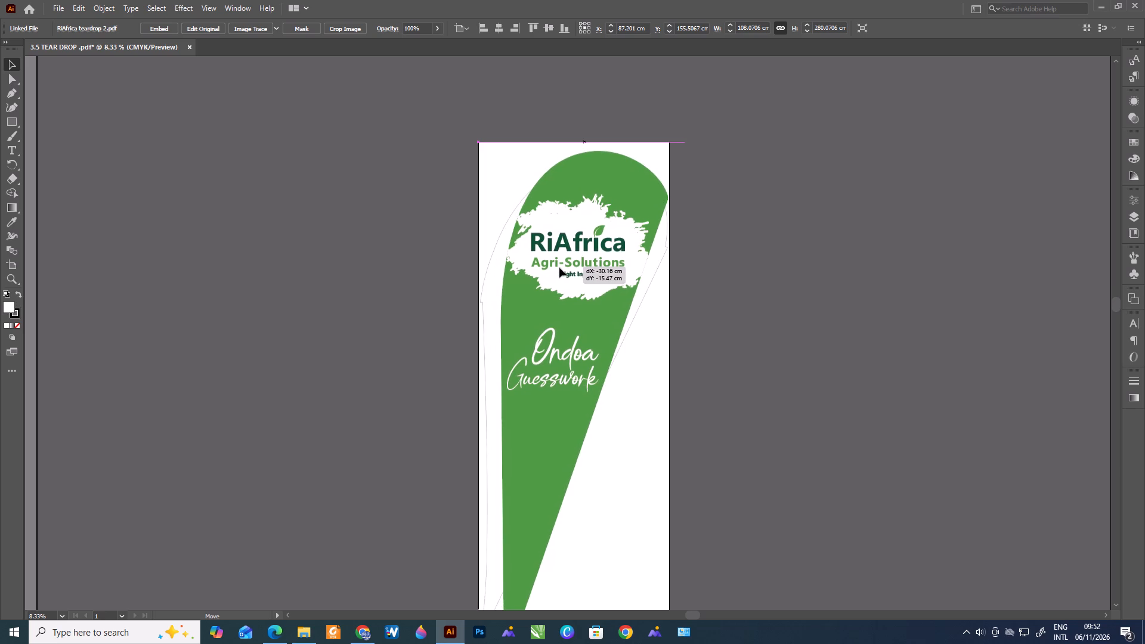
left_click_drag(559, 268, 560, 267)
scroll(530, 370, "down", 2, "alt")
left_click_drag(549, 380, 466, 382, "alt")
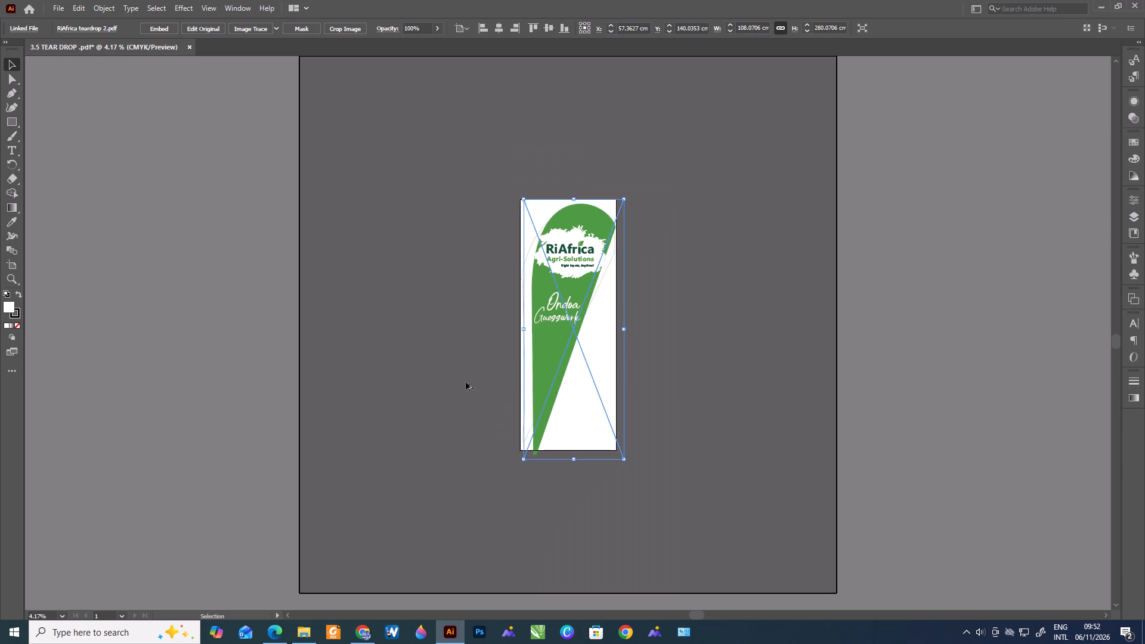
left_click_drag(466, 382, 426, 385, "alt")
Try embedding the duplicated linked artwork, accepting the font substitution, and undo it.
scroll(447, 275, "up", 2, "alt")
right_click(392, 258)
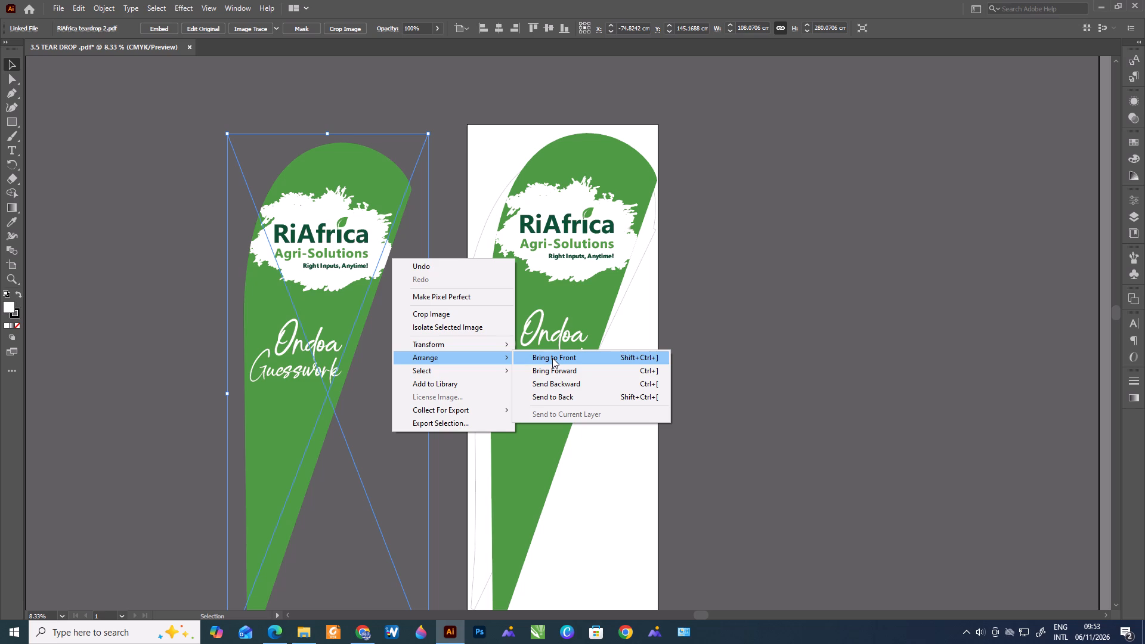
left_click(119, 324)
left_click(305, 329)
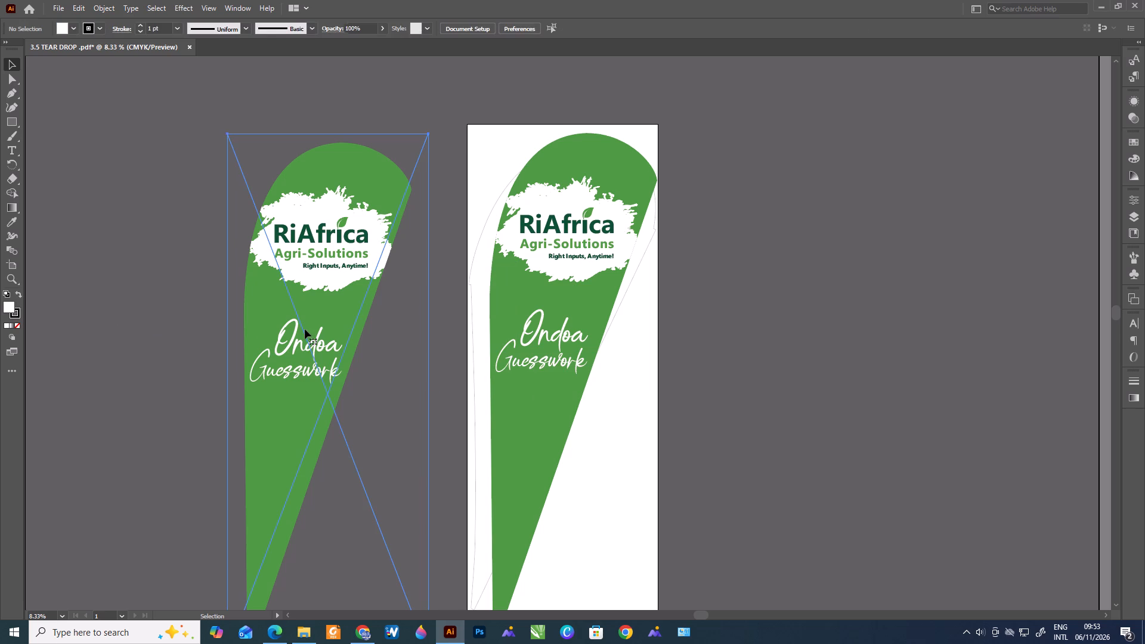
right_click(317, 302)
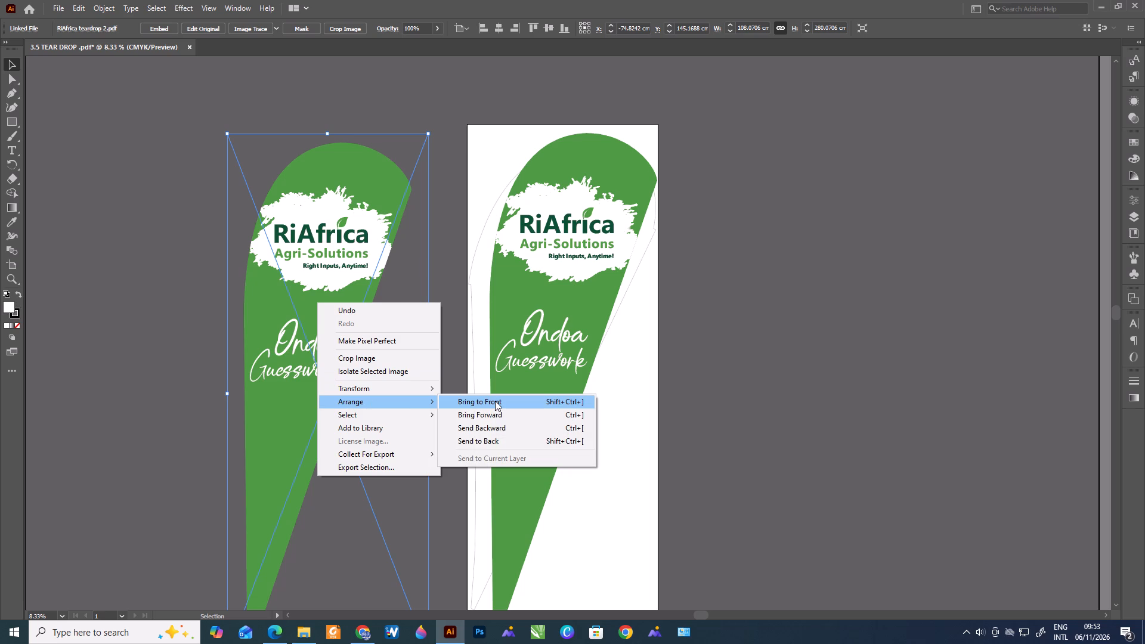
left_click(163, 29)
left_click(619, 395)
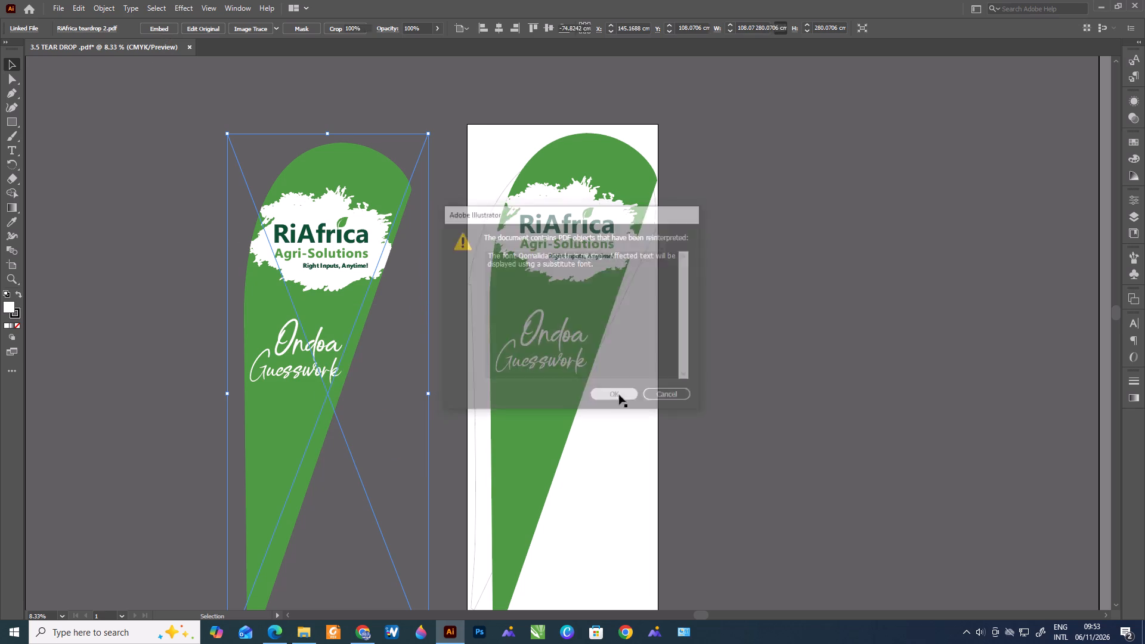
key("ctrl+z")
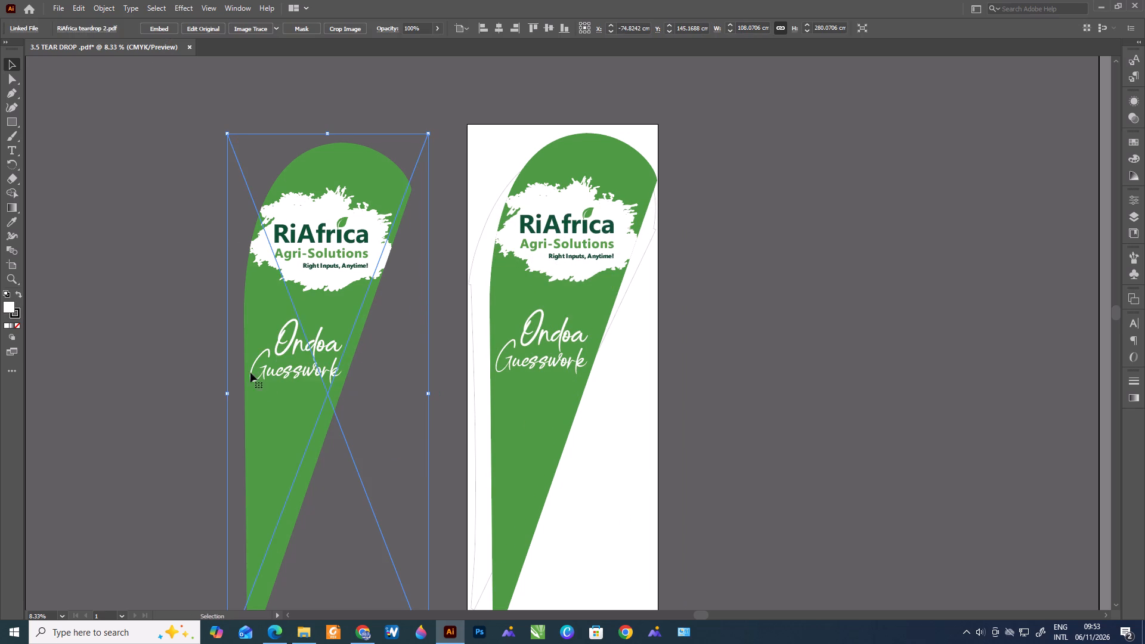
Flatten the transparency of the duplicated artwork with all text converted to outlines.
scroll(311, 326, "down", 2, "alt")
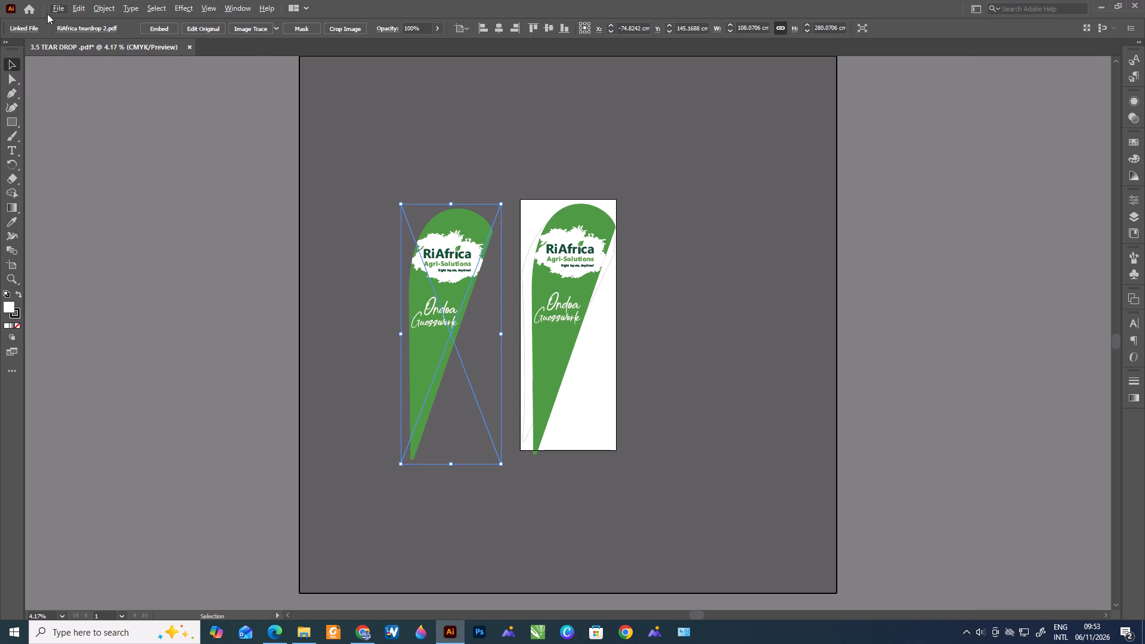
left_click(109, 6)
left_click(157, 222)
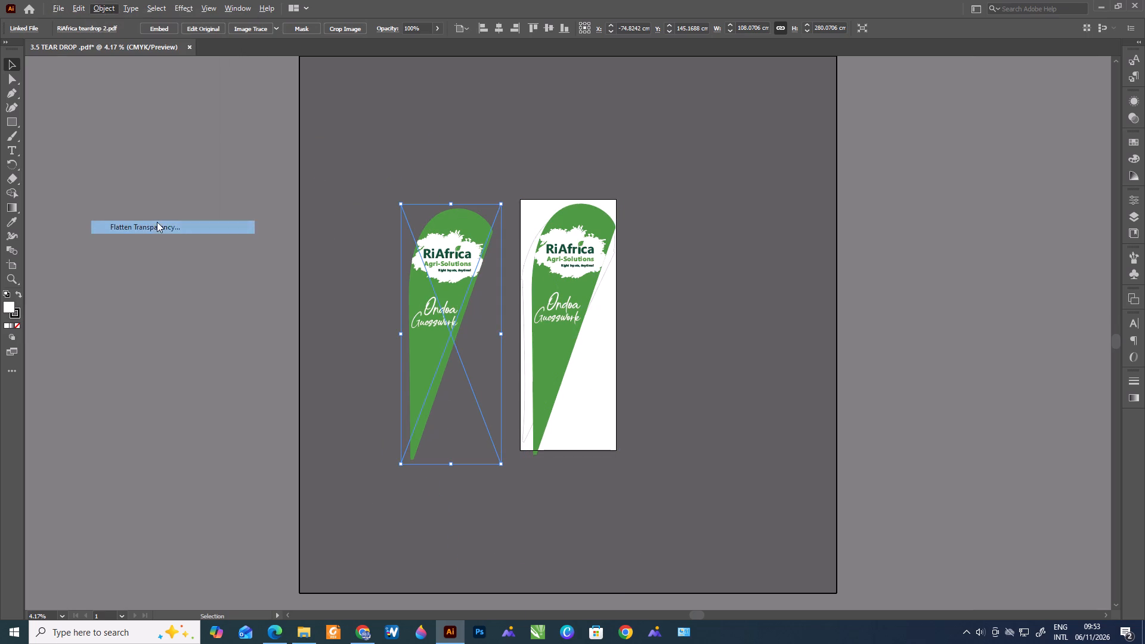
left_click(407, 274)
left_click(540, 421)
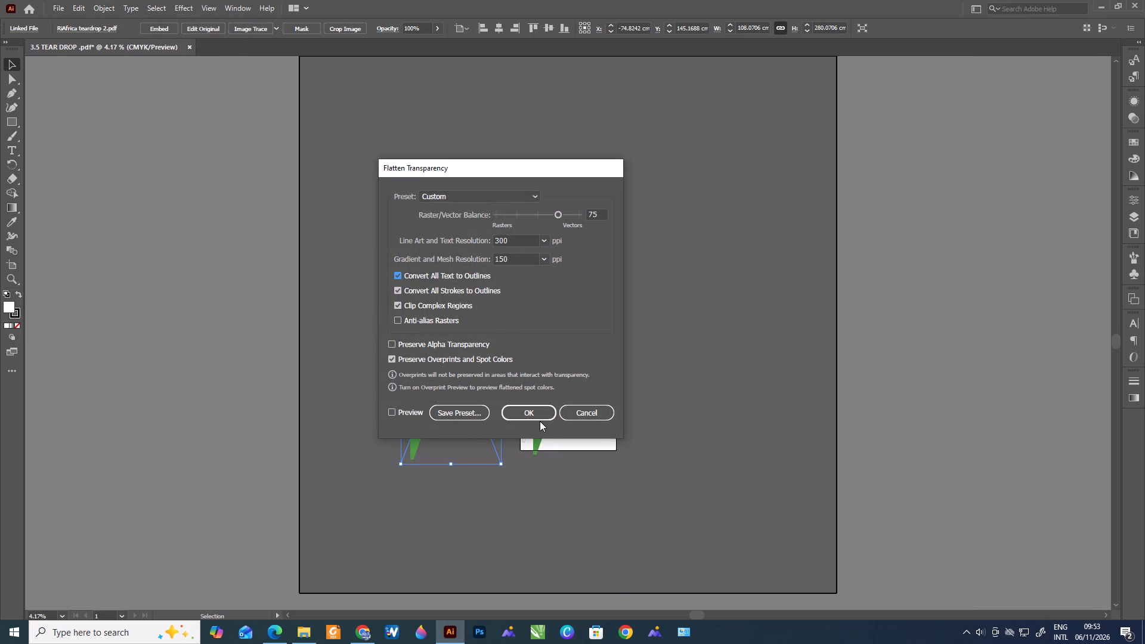
left_click(537, 416)
Ungroup the flattened artwork, release its clipping mask and select the green teardrop background on its own.
right_click(409, 313)
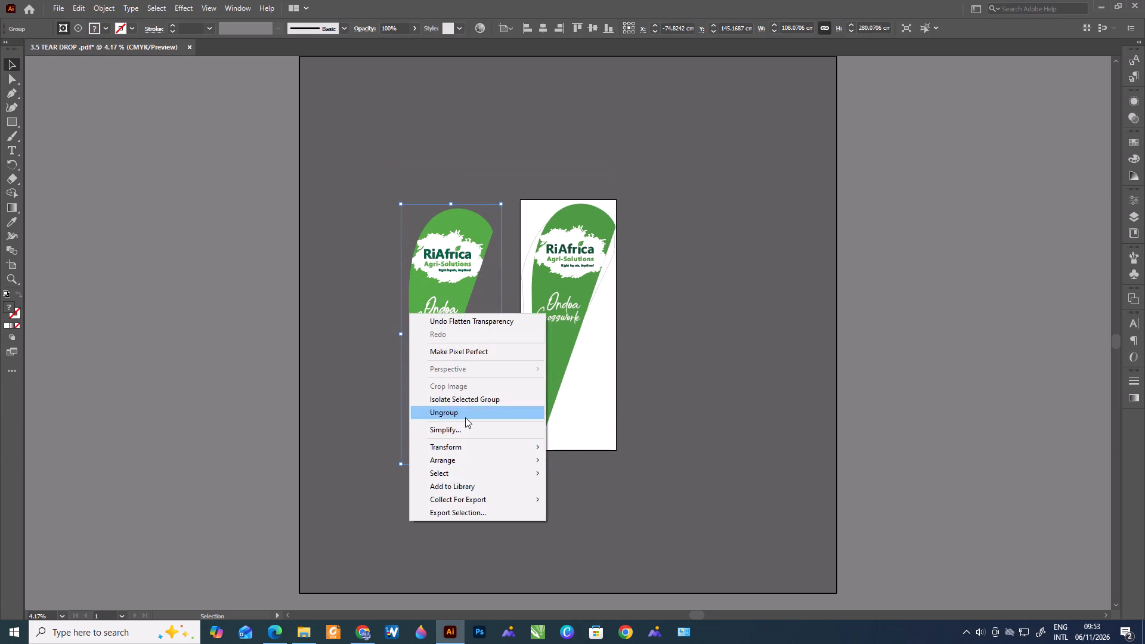
left_click(465, 417)
left_click(337, 364)
scroll(414, 327, "up", 2, "alt")
left_click(317, 354)
right_click(317, 354)
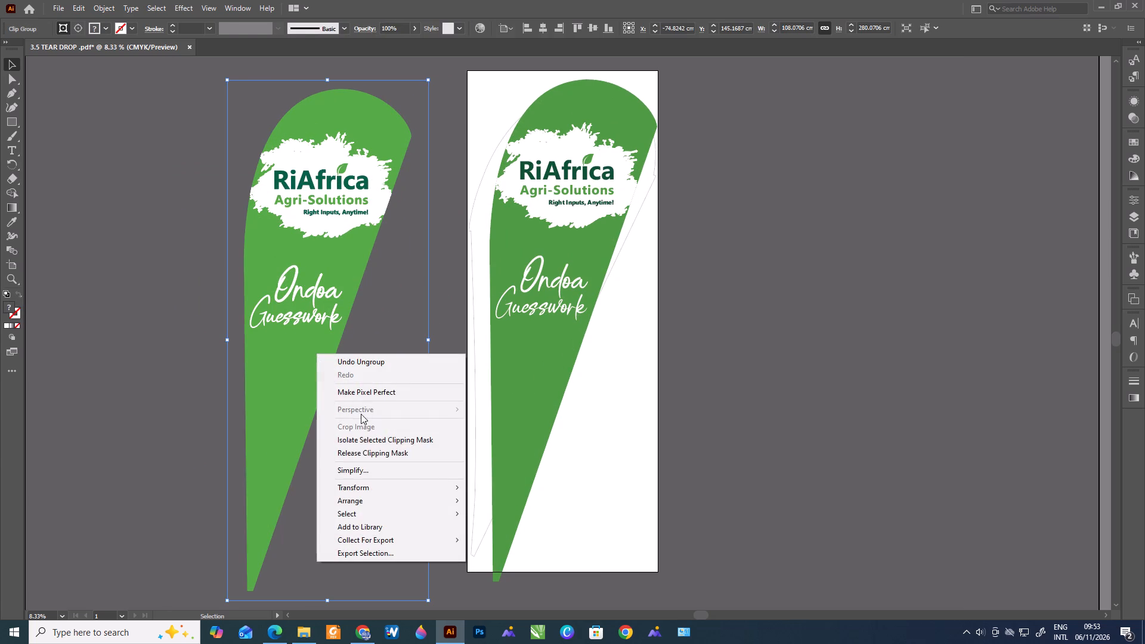
left_click(369, 453)
left_click(167, 380)
left_click(283, 380)
Move the linked teardrop artwork off the template to the right of the artboard.
scroll(284, 380, "down", 1, "alt")
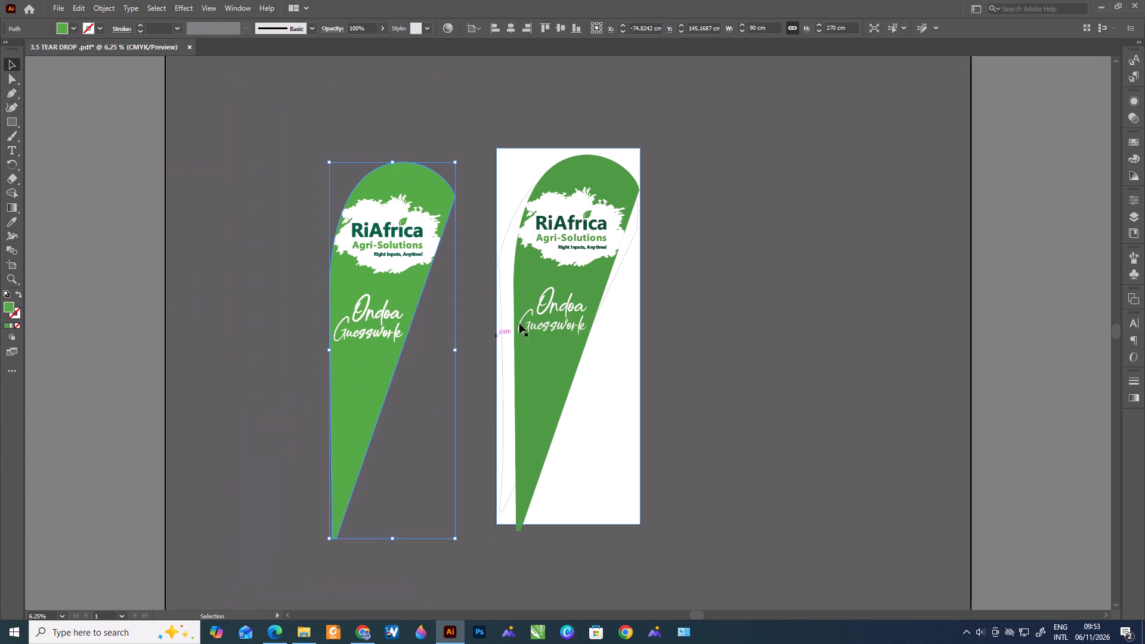
left_click(518, 313)
left_click_drag(534, 322, 745, 302)
Compare the green teardrop background against the template outline and place it to the left of the logo and slogan.
scroll(614, 259, "up", 1, "alt")
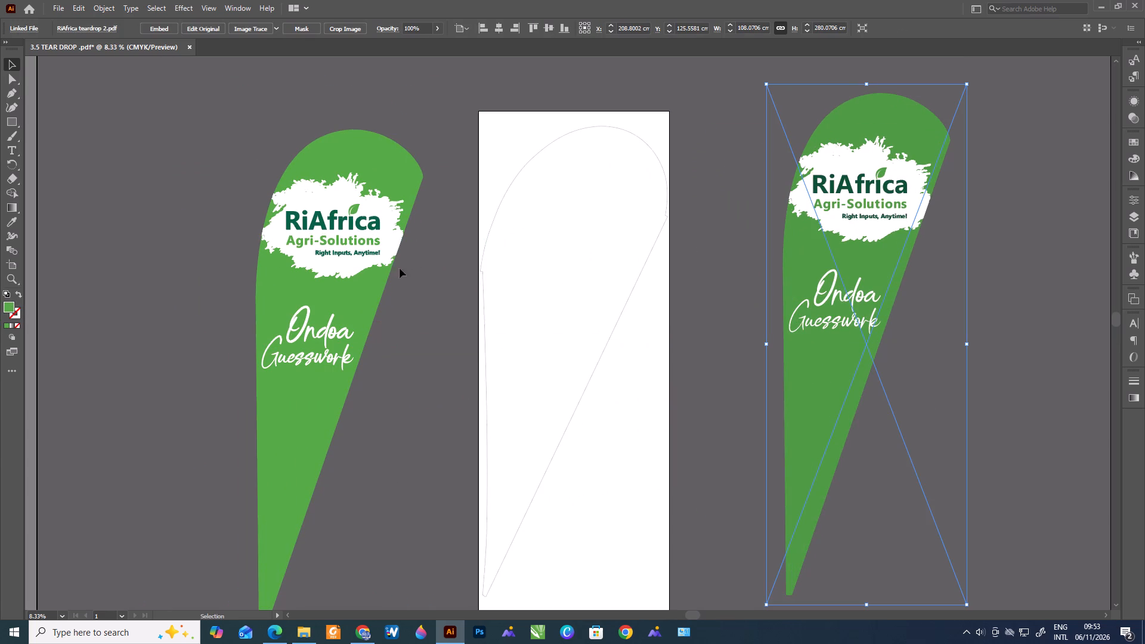
left_click_drag(375, 279, 599, 275)
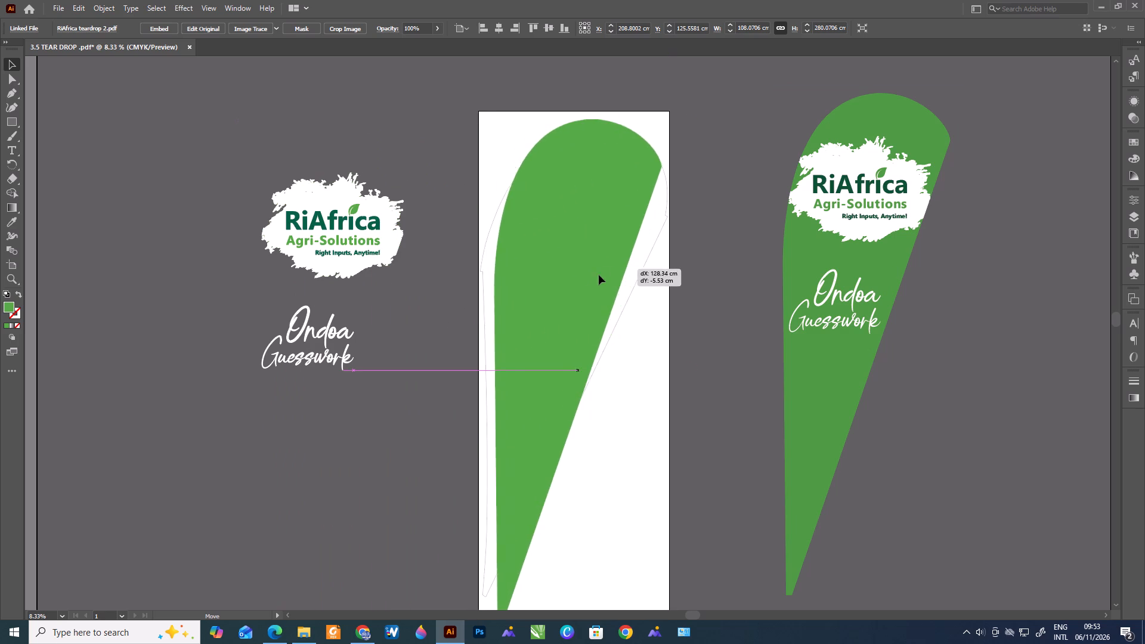
left_click_drag(599, 275, 232, 291)
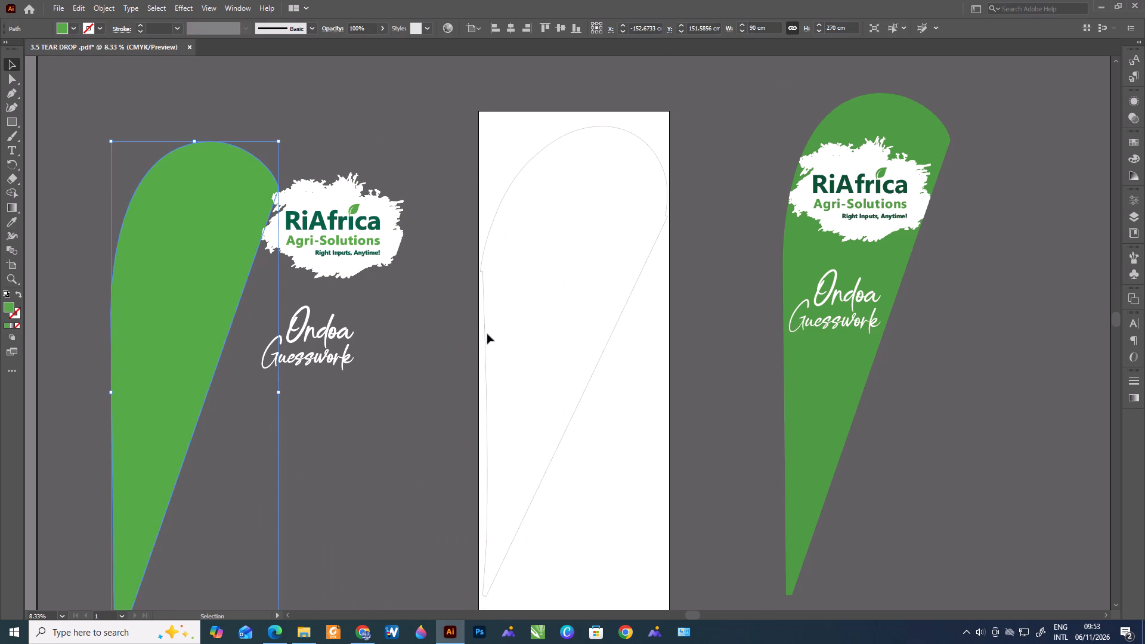
Release the clipping mask around the teardrop template outline on the artboard.
left_click(484, 333)
right_click(546, 295)
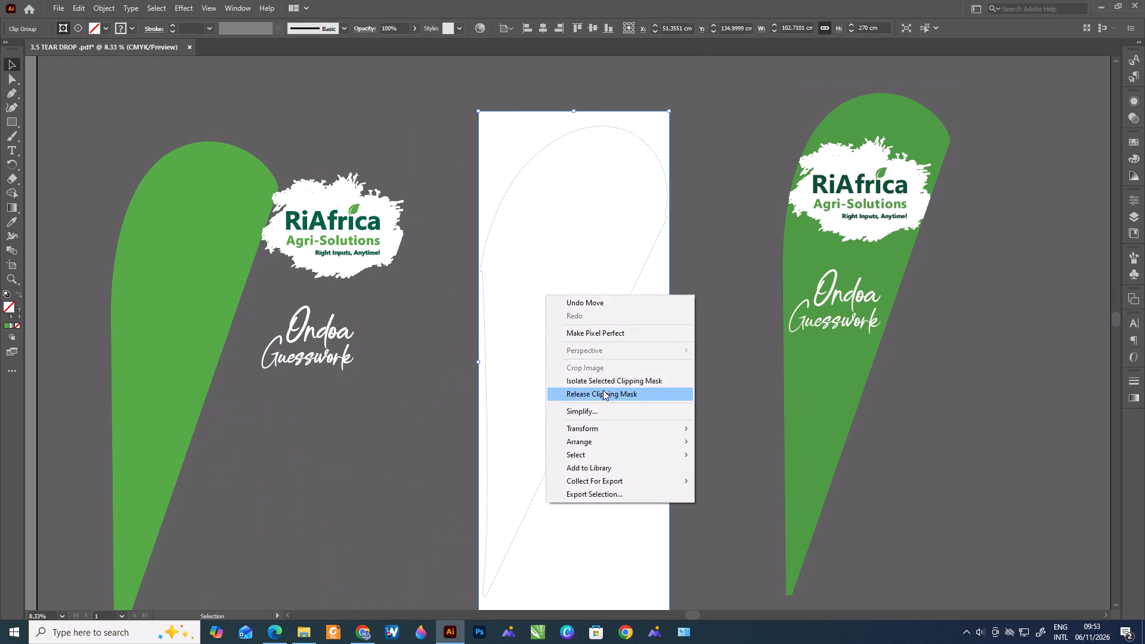
left_click(416, 125)
left_click(546, 217)
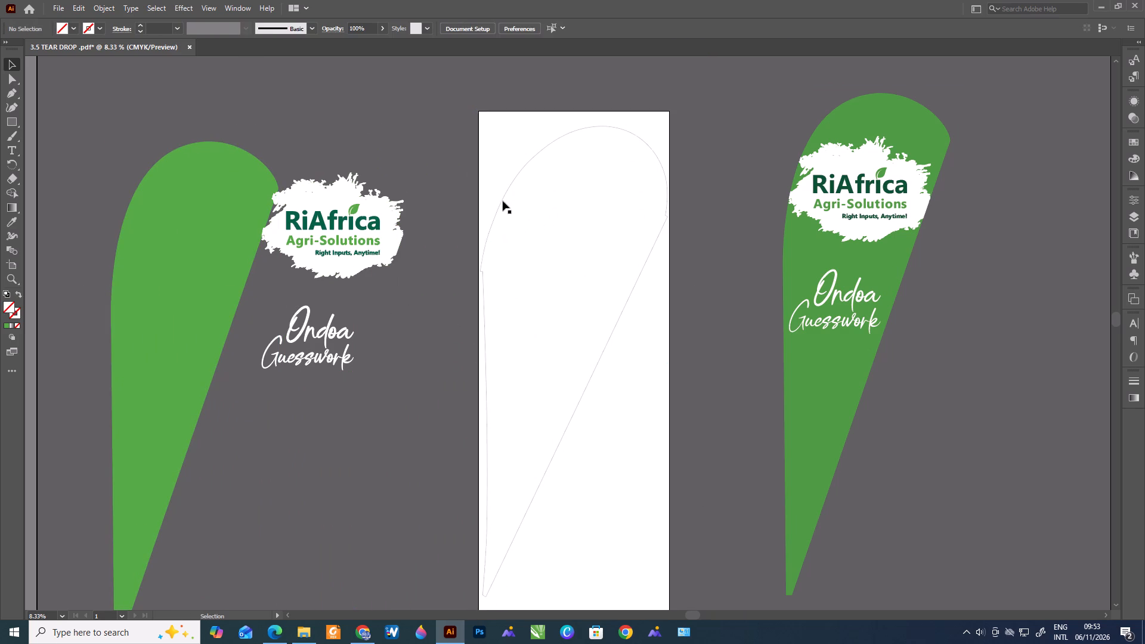
left_click(501, 198)
right_click(368, 91)
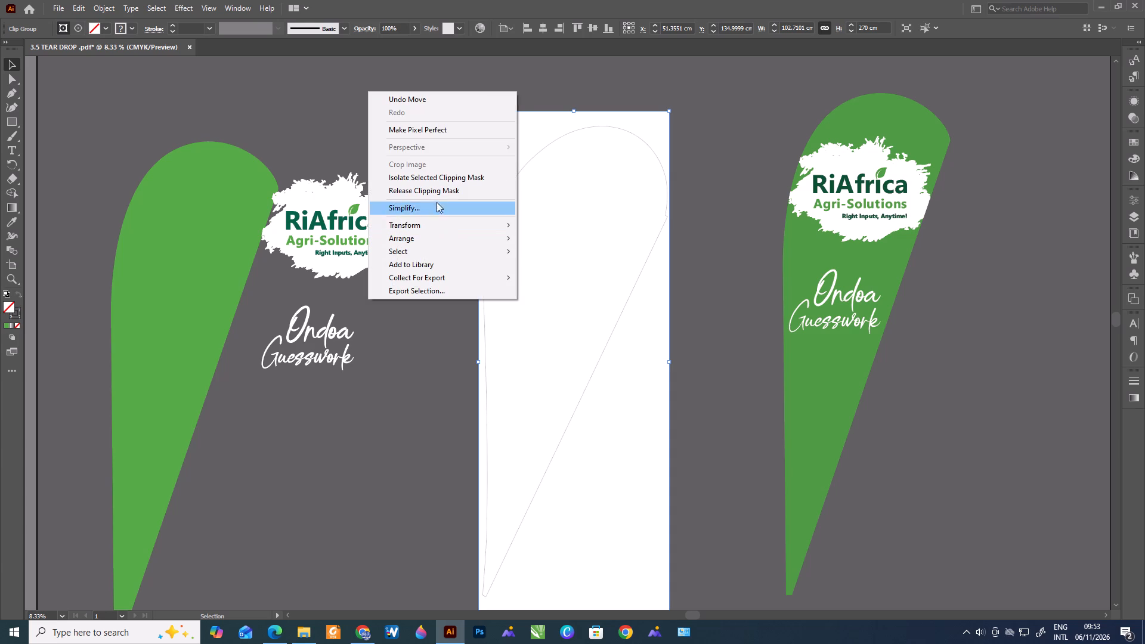
left_click(437, 193)
left_click(728, 327)
Move the released empty clipping rectangle sideways off the template, about half the artboard's width to the right.
left_click_drag(711, 282, 648, 347)
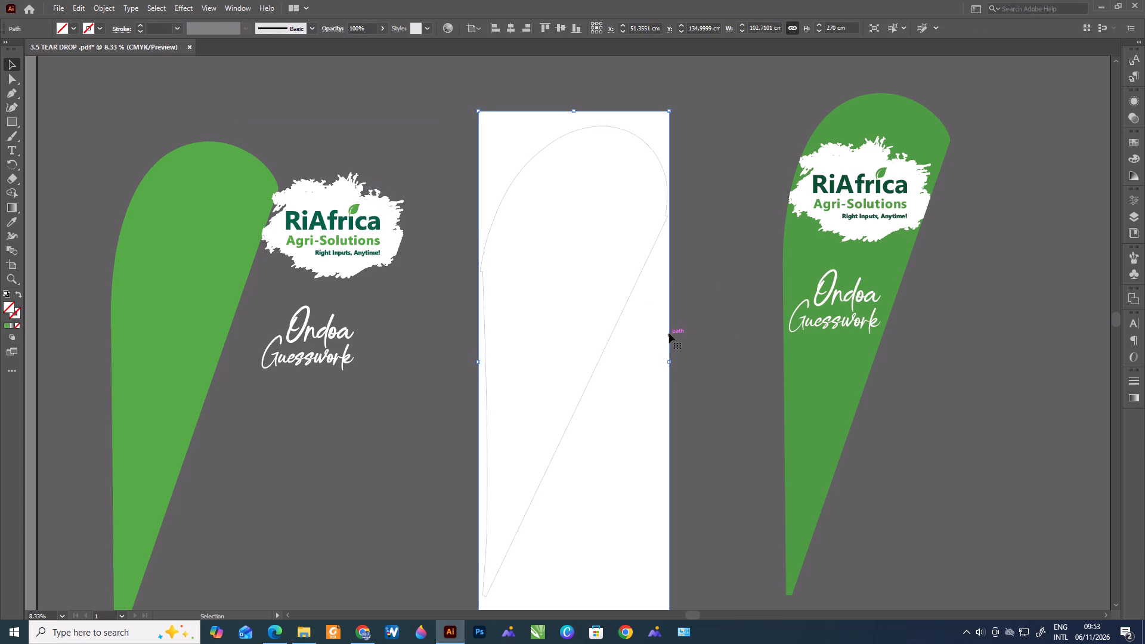
left_click_drag(669, 332, 765, 327)
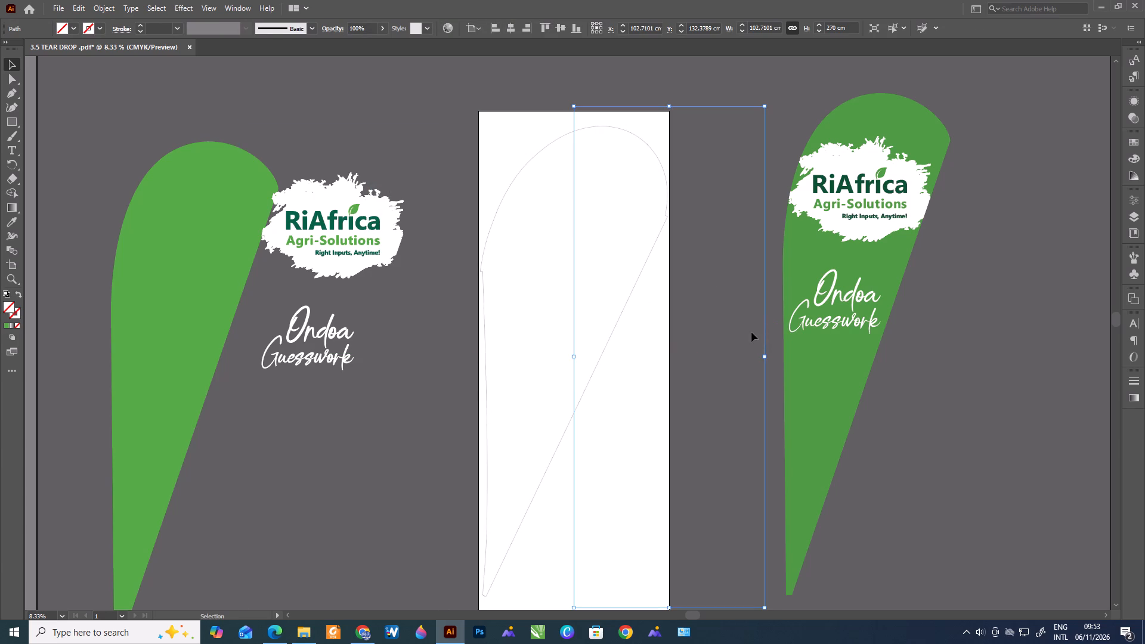
Delete the released empty clipping rectangle beside the template.
key("BackSpace")
Fill the teardrop template outline on the artboard with the green sampled from the separate teardrop background.
left_click(651, 254)
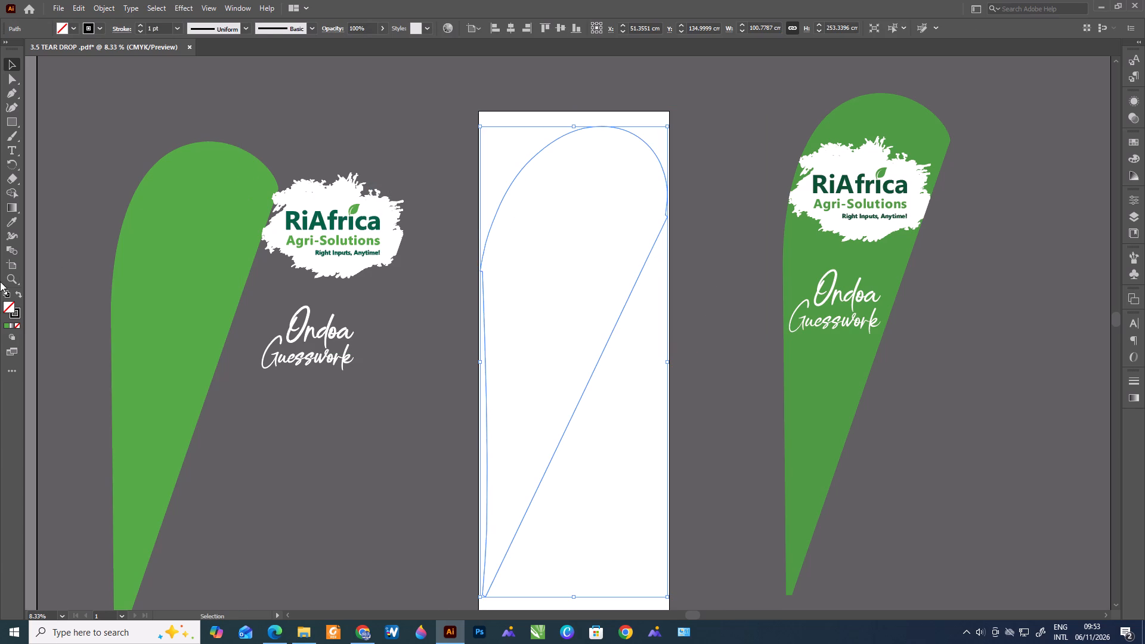
right_click(584, 230)
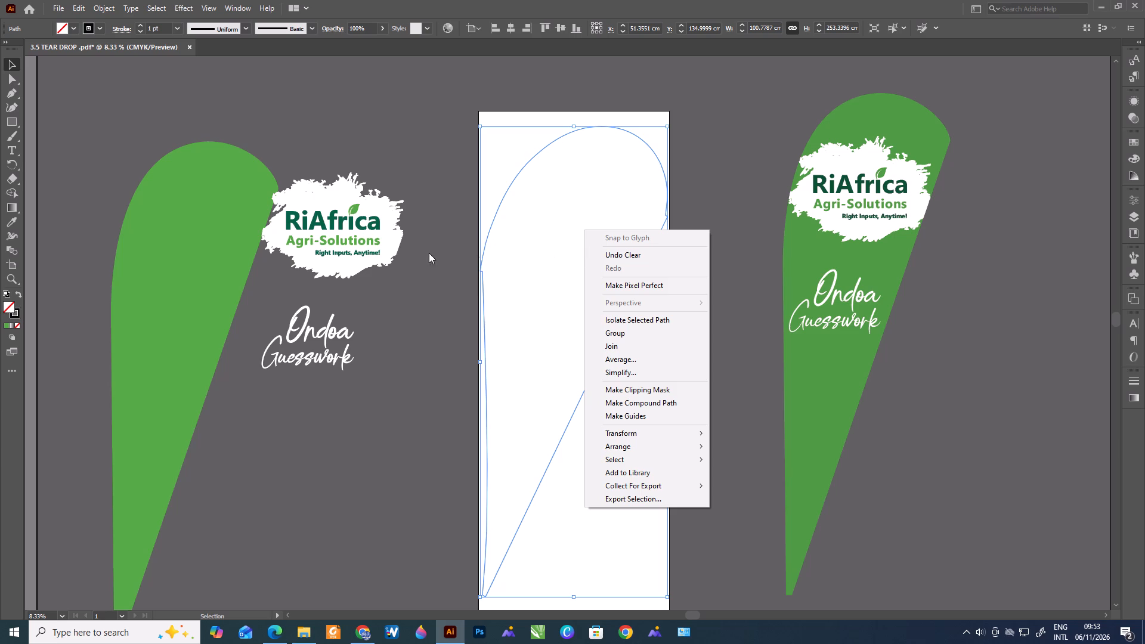
left_click(11, 225)
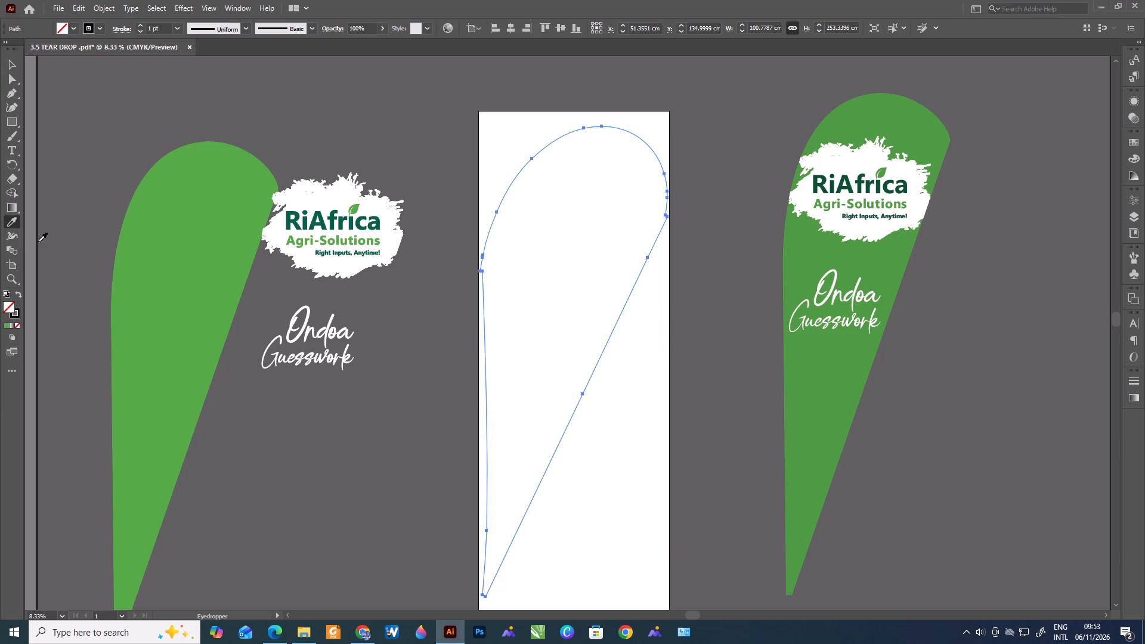
left_click(152, 270)
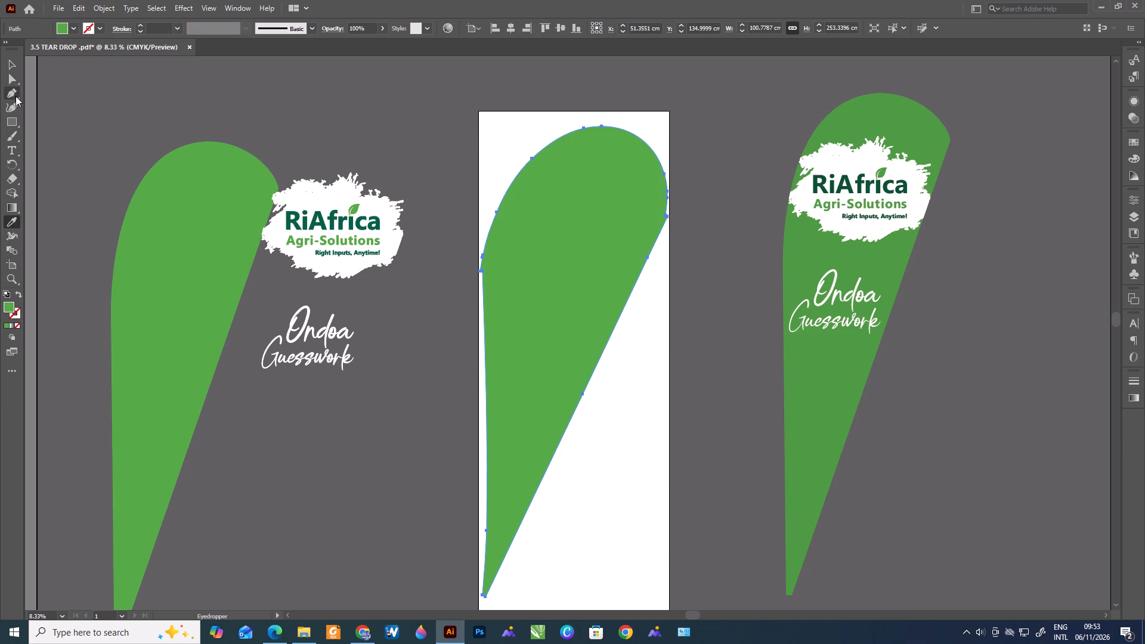
Move the separate green teardrop background farther up and left, clear of the logo and slogan.
left_click(11, 61)
left_click_drag(222, 256, 218, 254)
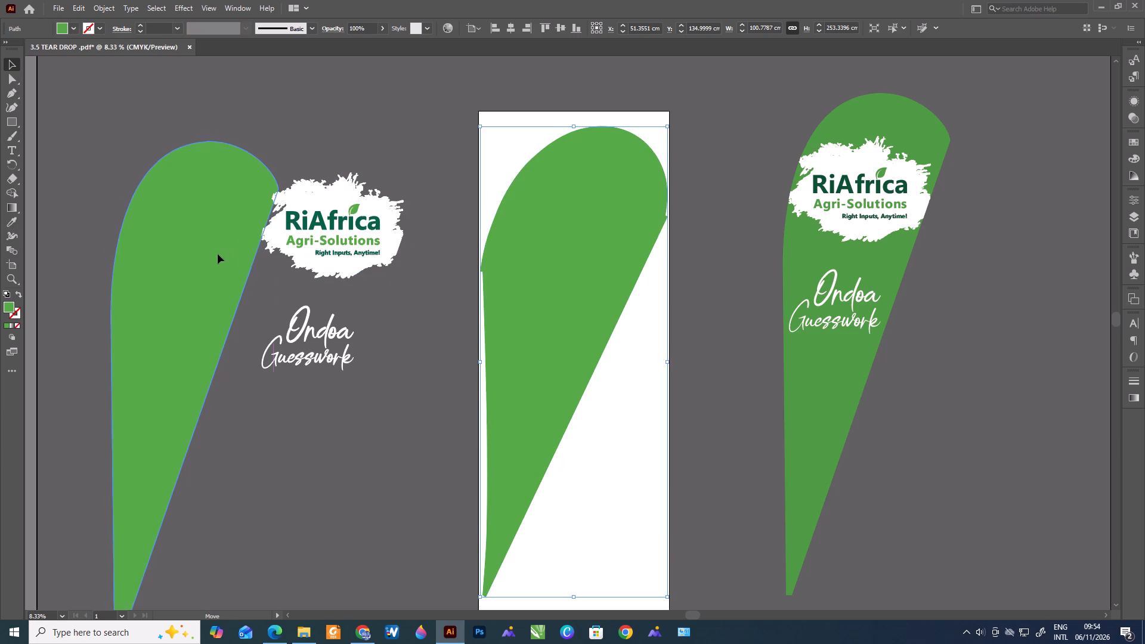
left_click_drag(218, 254, 151, 227)
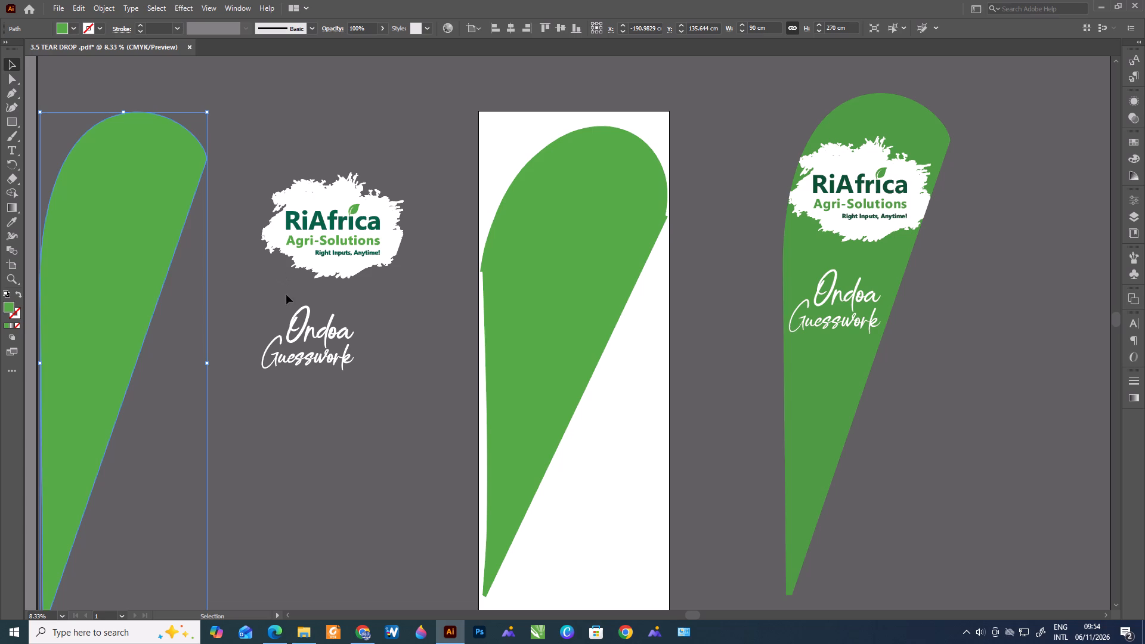
Move the whole Ondoa Guesswork slogan onto the middle of the green teardrop on the artboard.
left_click_drag(283, 299, 346, 373)
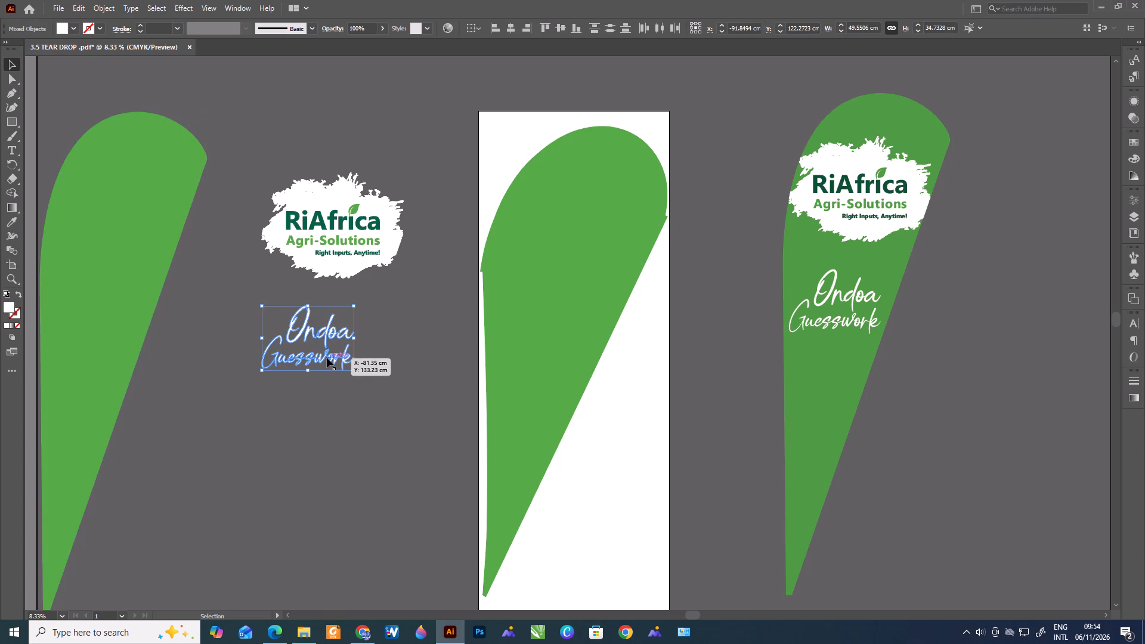
left_click_drag(320, 359, 558, 340)
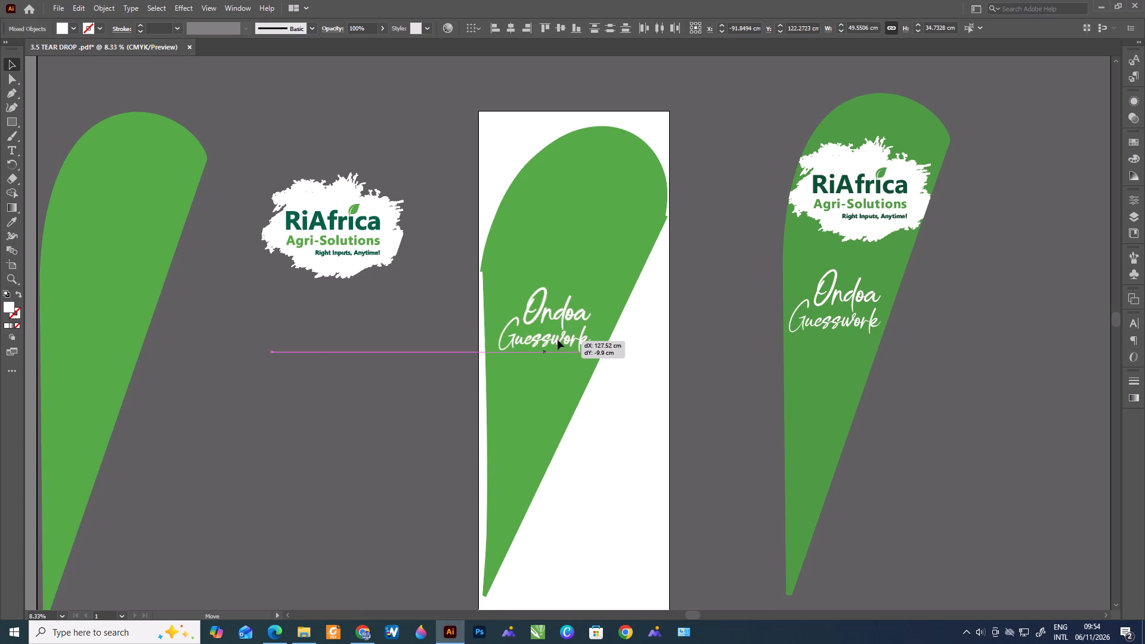
left_click_drag(558, 340, 558, 334)
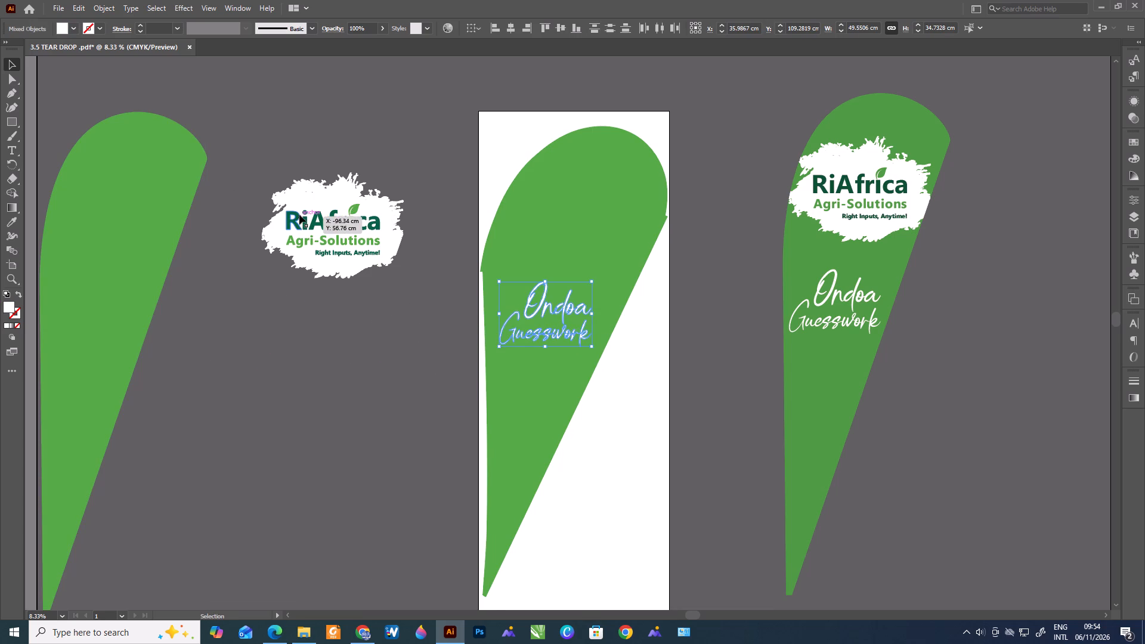
Move the RiAfrica logo with its white brush patch onto the upper part of the artboard's teardrop, above the slogan.
left_click(305, 197)
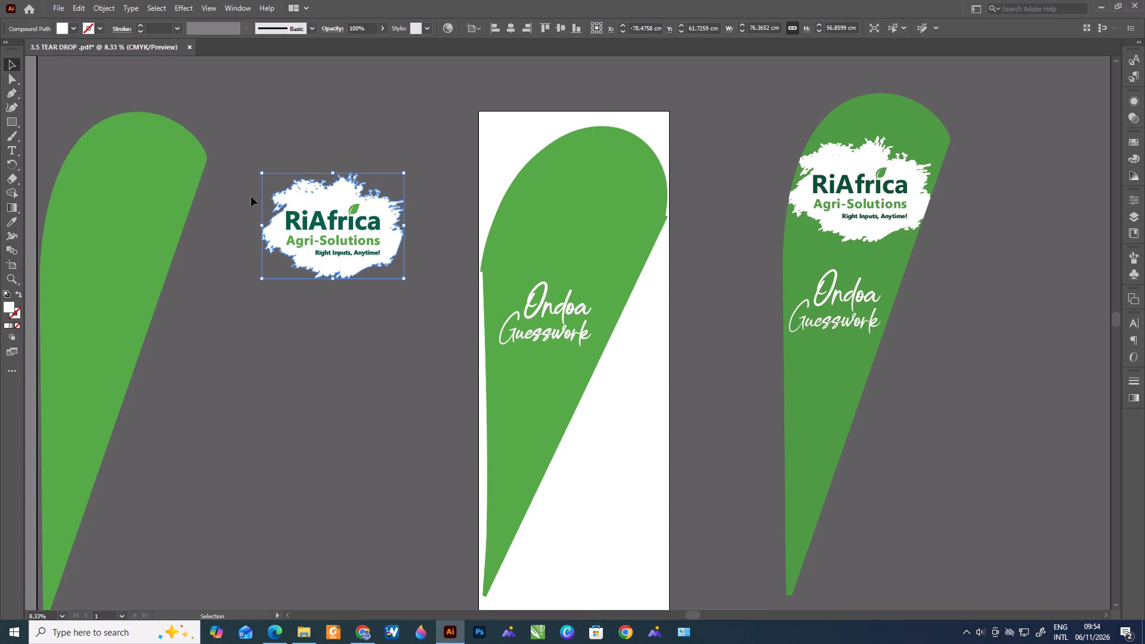
left_click_drag(267, 201, 384, 260)
left_click_drag(340, 233, 589, 219)
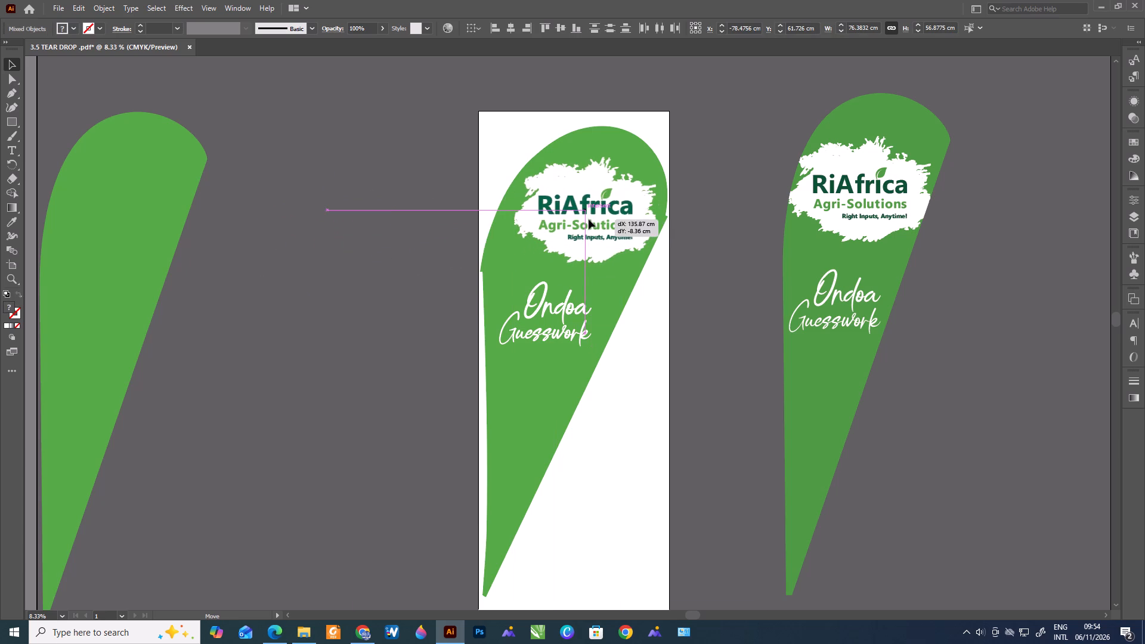
left_click_drag(589, 219, 569, 219)
Enlarge the logo and its white patch proportionally to about 93 × 69 cm, reaching the teardrop's right edge.
left_click_drag(634, 212, 653, 214, "shift")
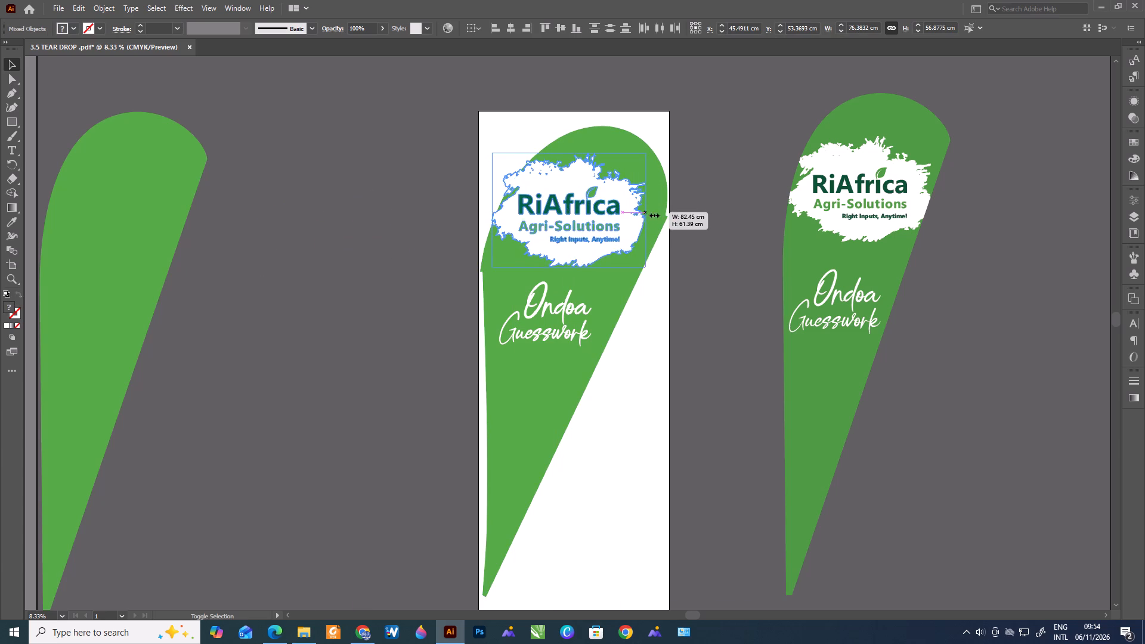
left_click_drag(653, 214, 666, 216, "shift")
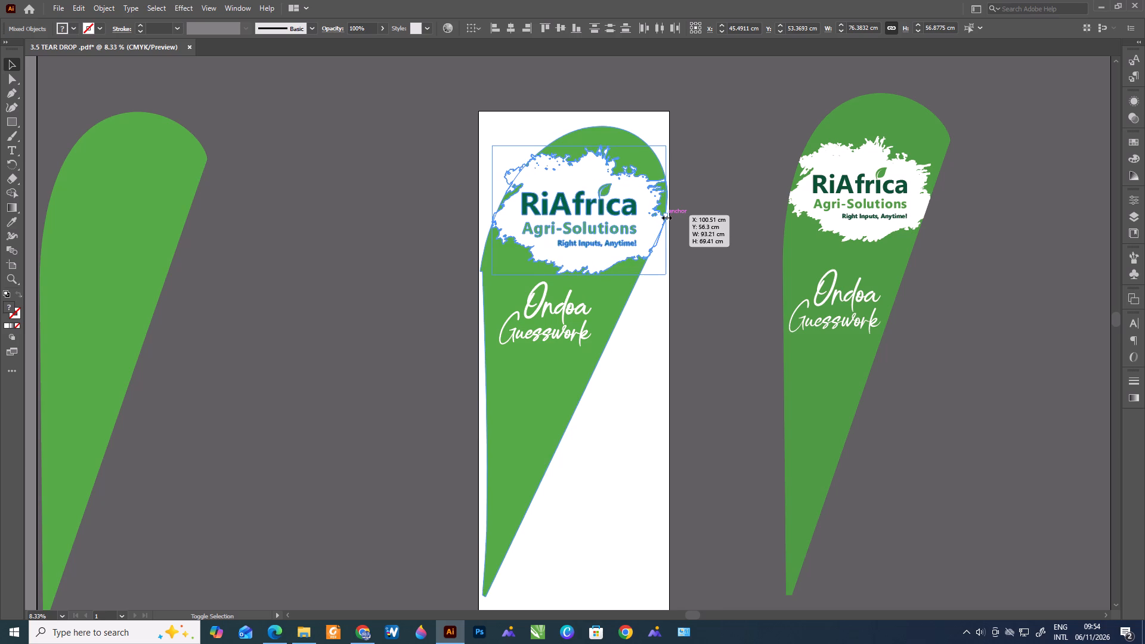
left_click_drag(666, 216, 665, 216, "shift")
Shift the enlarged logo and patch about 4 cm down and 1 cm left on the teardrop.
scroll(558, 165, "up", 2, "alt")
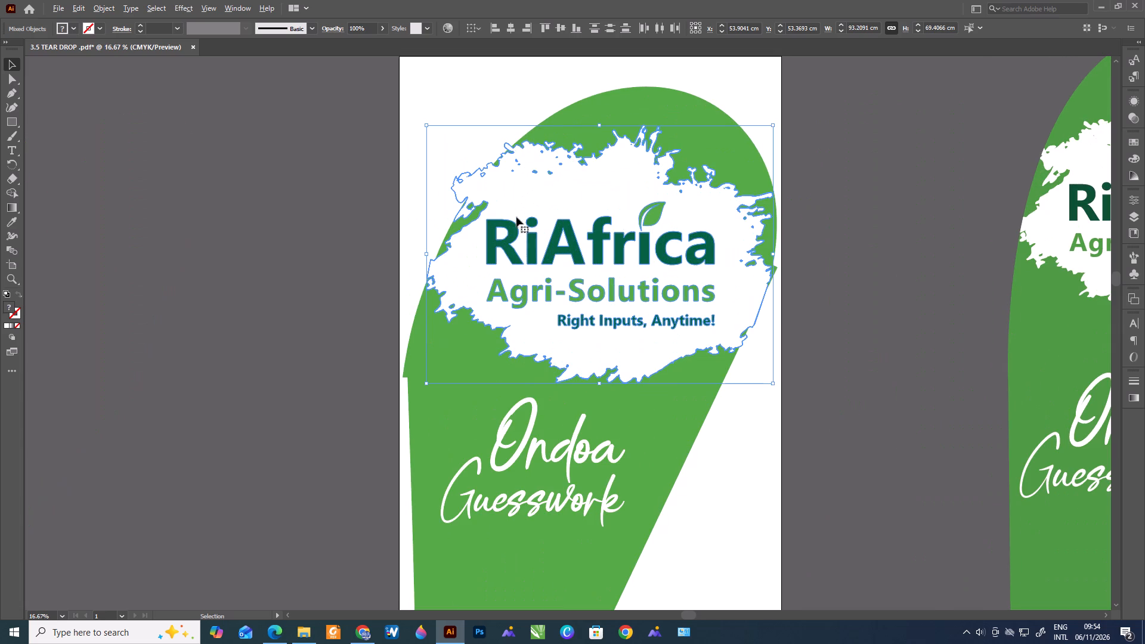
scroll(508, 231, "down", 4)
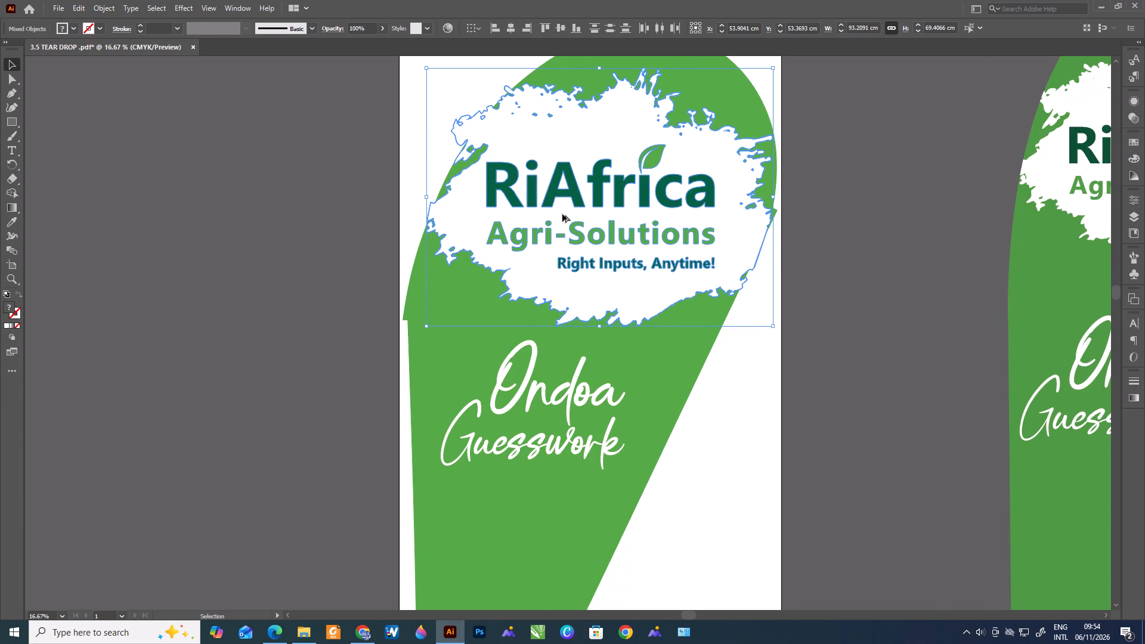
scroll(529, 191, "up", 1, "alt")
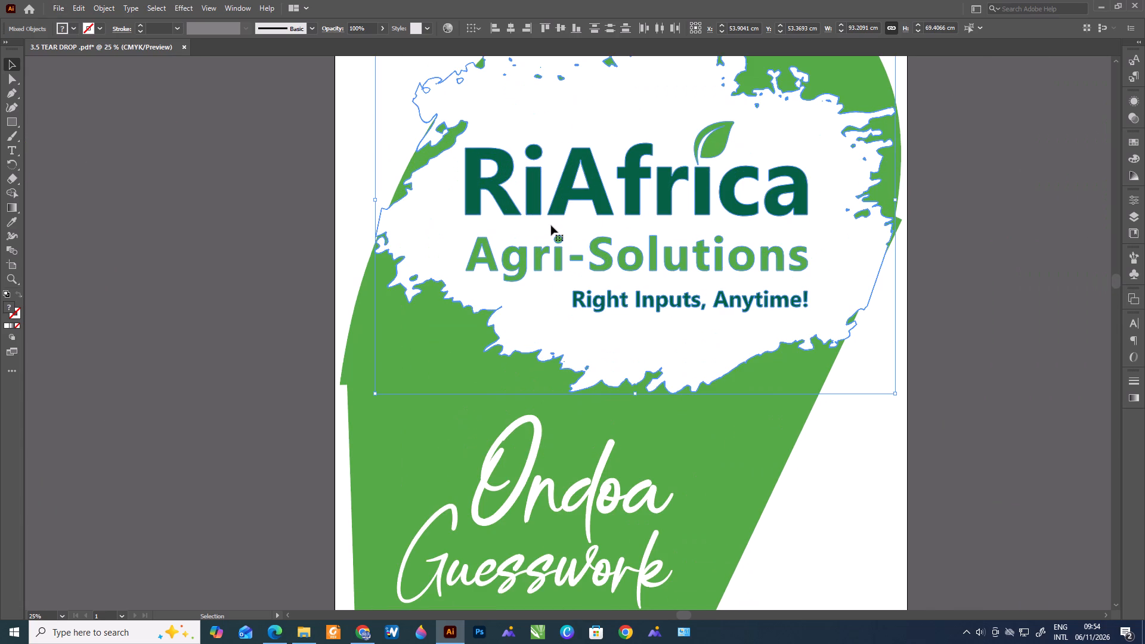
left_click_drag(551, 225, 544, 247)
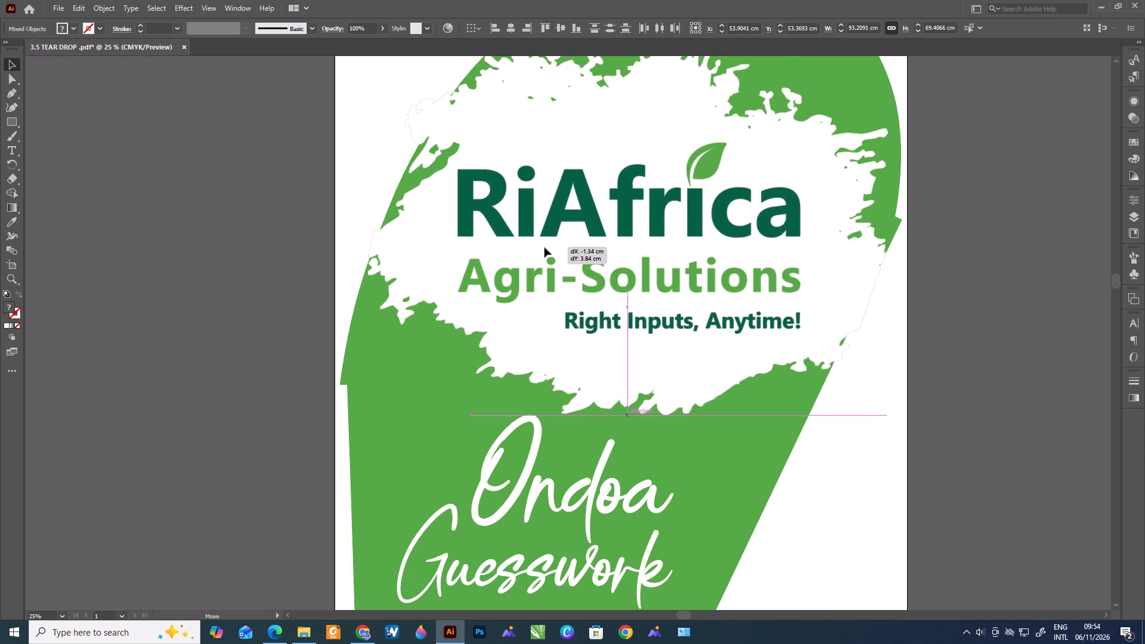
left_click_drag(544, 247, 544, 248)
Select all letters of the Ondoa Guesswork slogan on the artboard and group them.
scroll(541, 242, "down", 4, "alt")
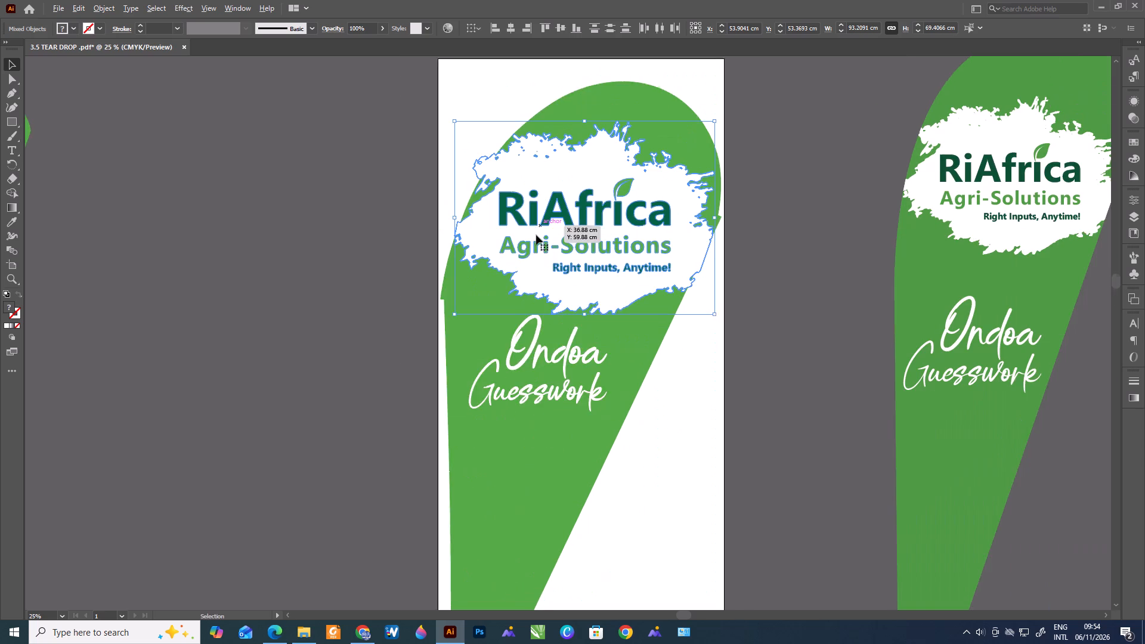
scroll(536, 235, "down", 2, "alt")
left_click(528, 310)
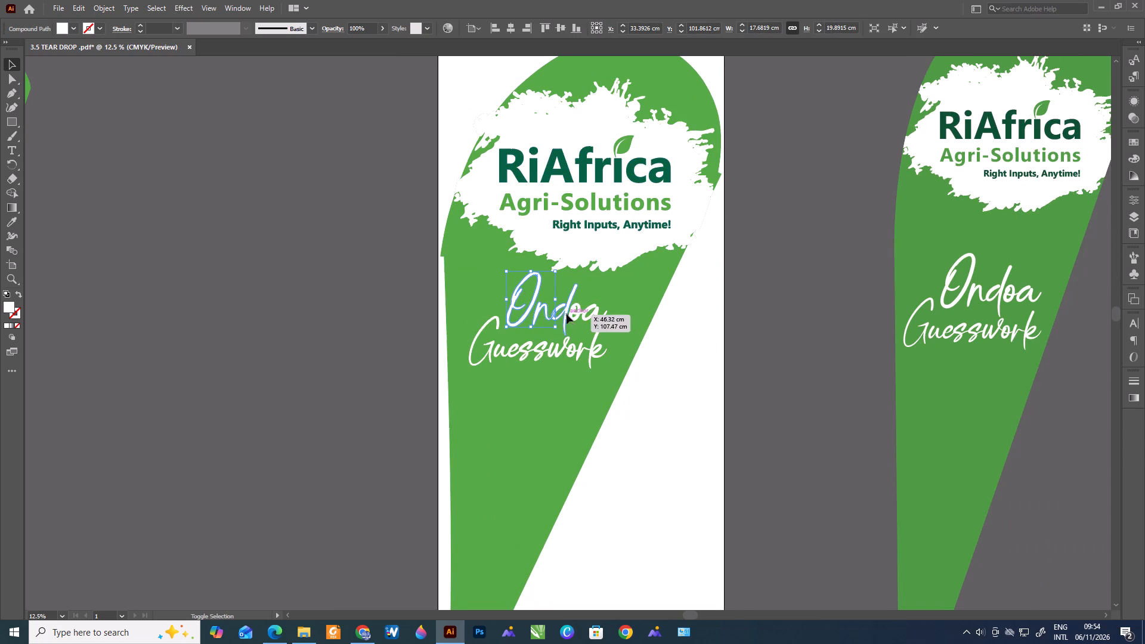
left_click(567, 314, "shift")
scroll(582, 319, "up", 1, "alt")
left_click(570, 319, "shift")
left_click(598, 314, "shift")
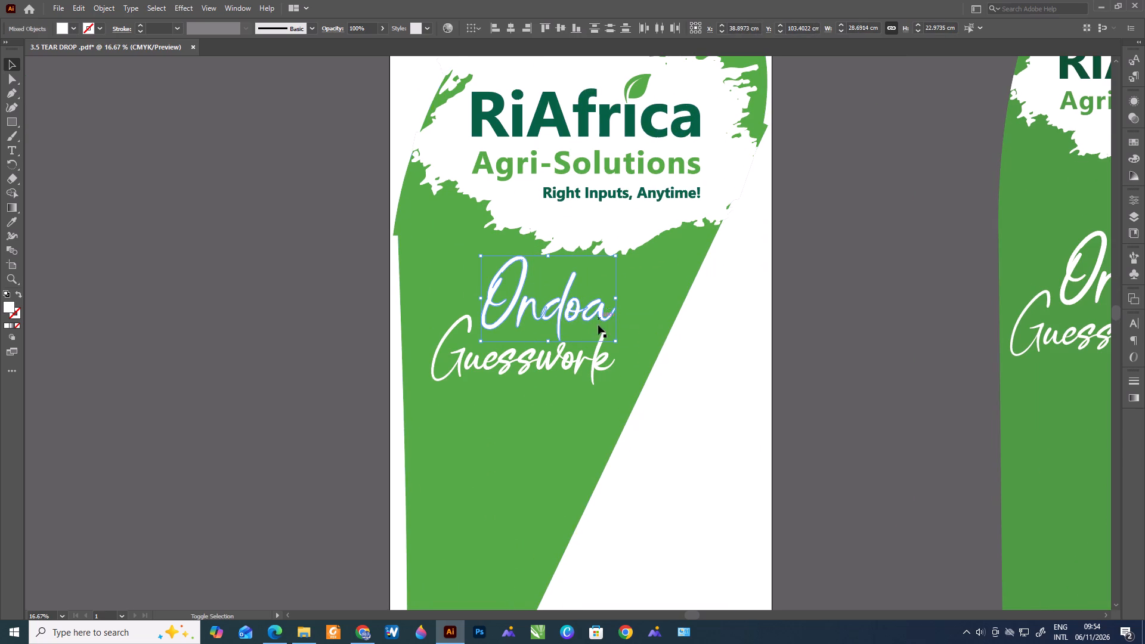
left_click(599, 343, "shift")
left_click(583, 358, "shift")
left_click(568, 358, "shift")
left_click(554, 358, "shift")
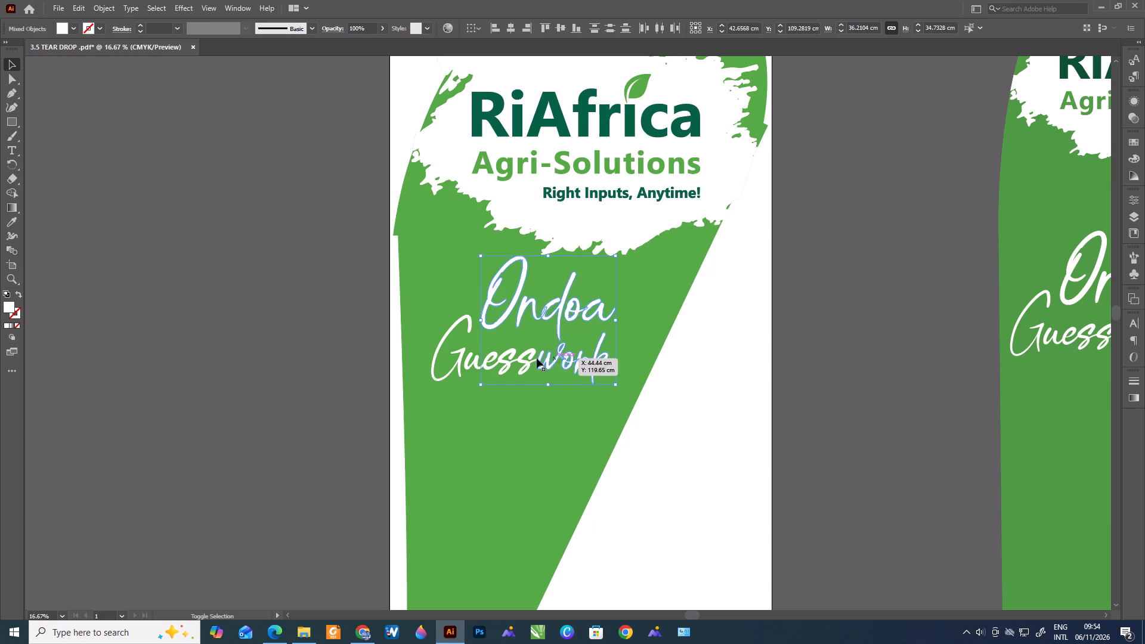
left_click(533, 358, "shift")
left_click(477, 359, "shift")
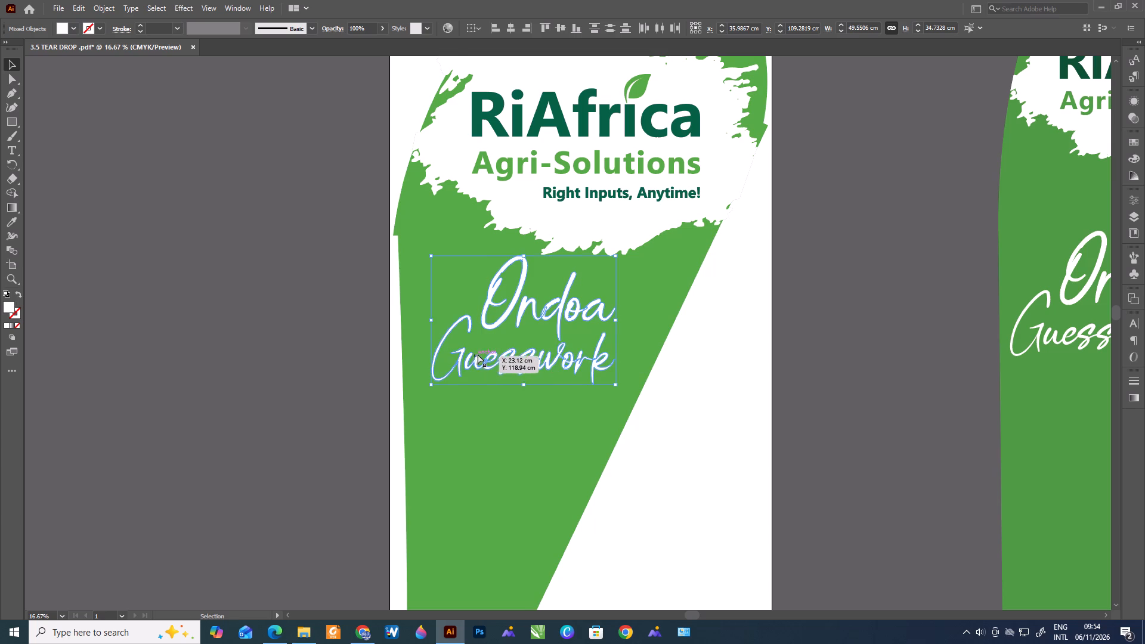
key("ctrl+g")
Move the grouped slogan about 16 cm down and 3 cm left, leaving clear space below the logo patch.
left_click_drag(564, 302, 558, 340)
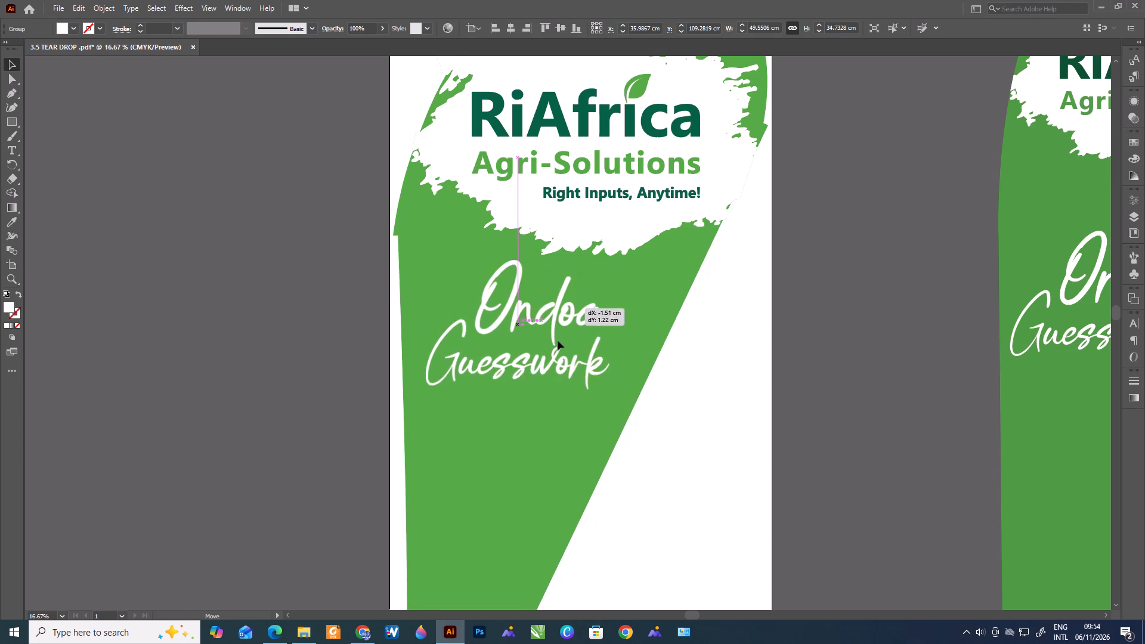
left_click_drag(558, 340, 556, 357)
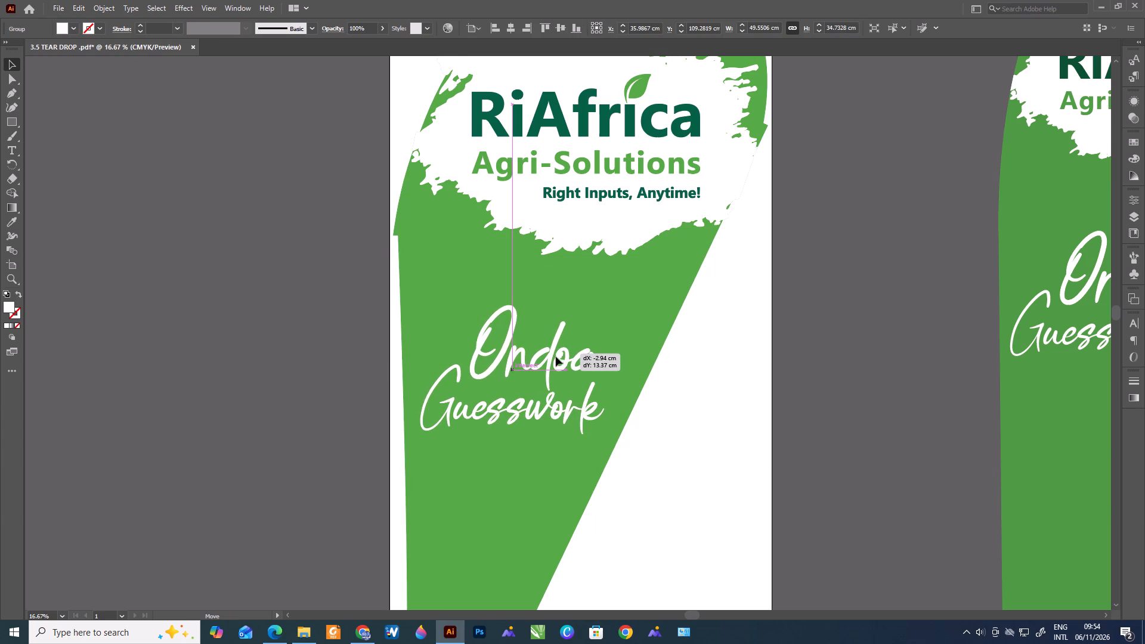
left_click_drag(556, 357, 556, 363)
Move the linked RiAfrica artwork to the far left of the artboard, overlapping the lower part of the spare green teardrop.
scroll(512, 264, "down", 2, "alt")
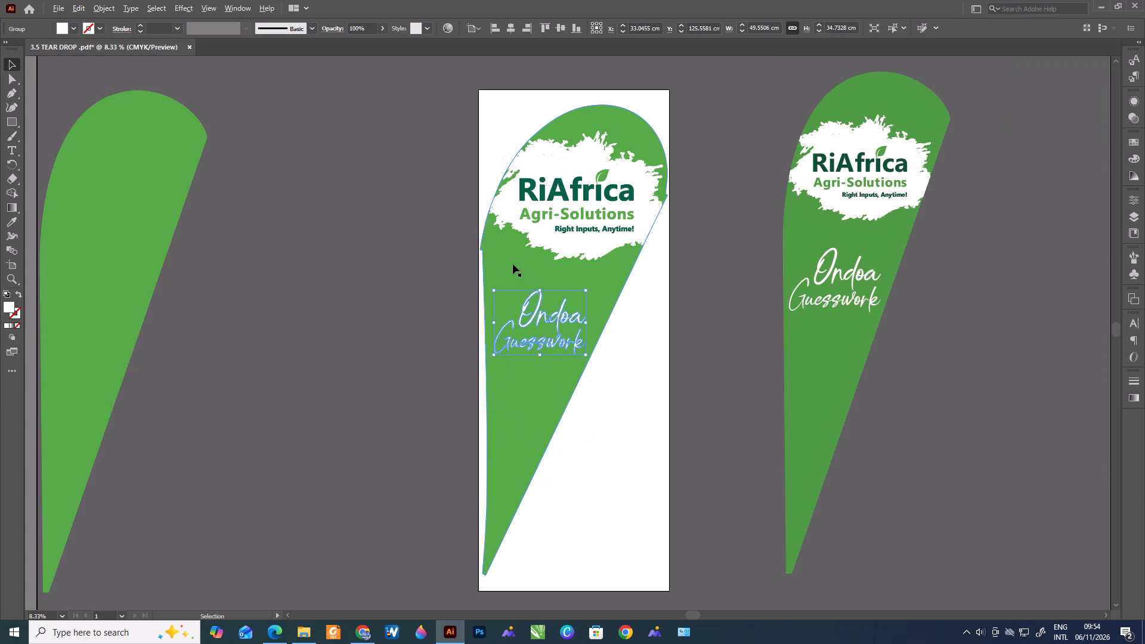
scroll(601, 246, "down", 2)
left_click(537, 376)
scroll(564, 332, "down", 2, "alt")
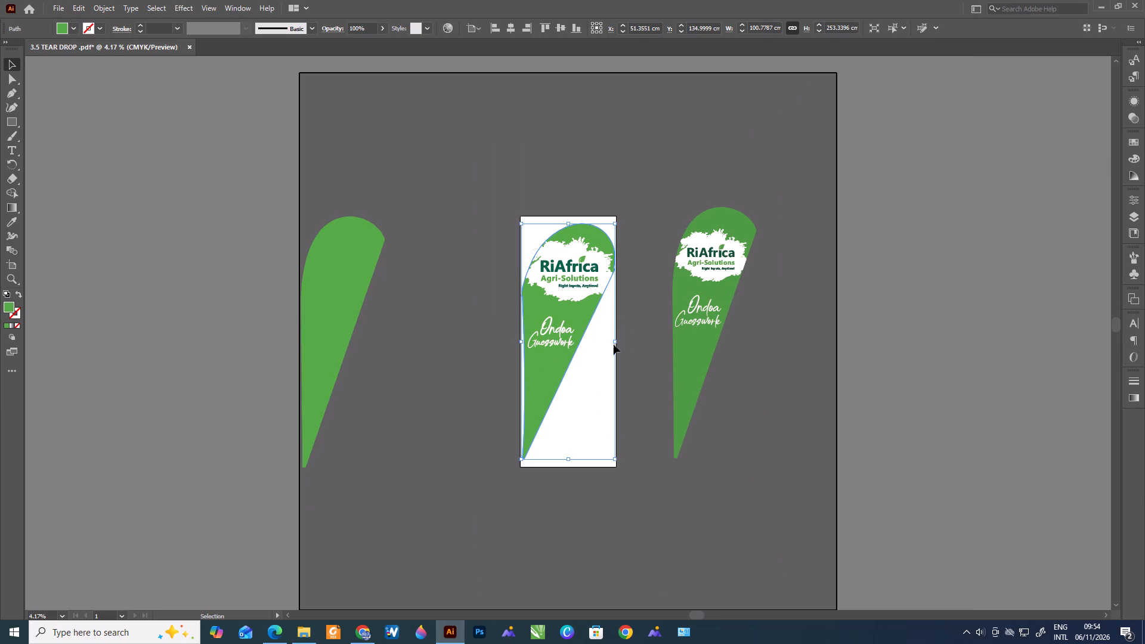
left_click_drag(697, 187, 752, 302)
left_click_drag(716, 294, 459, 197)
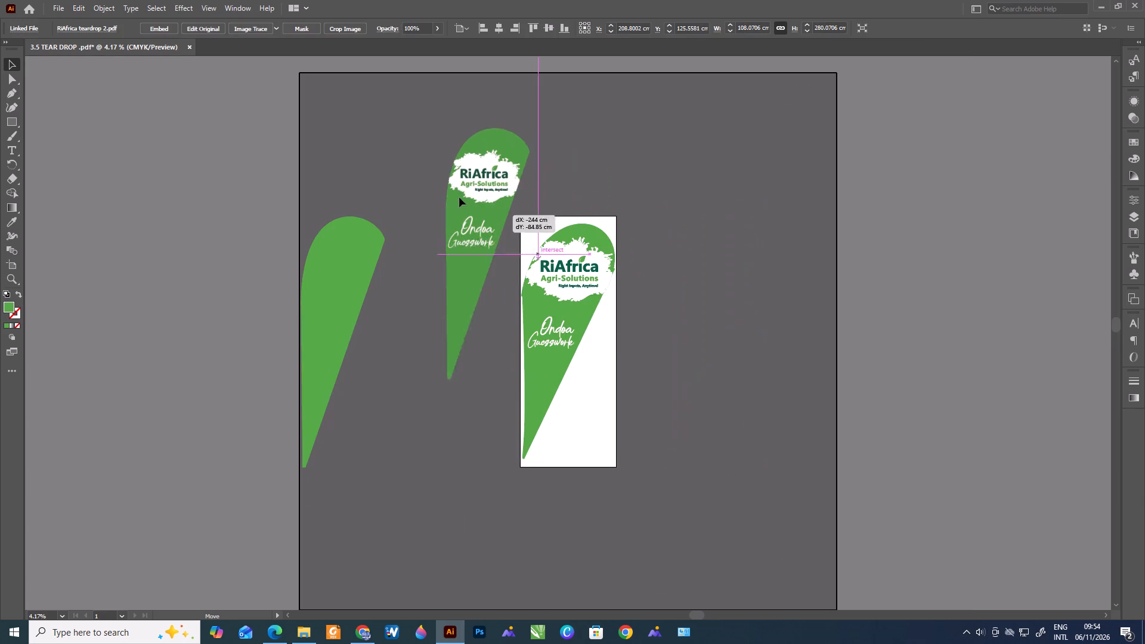
left_click_drag(459, 197, 368, 167)
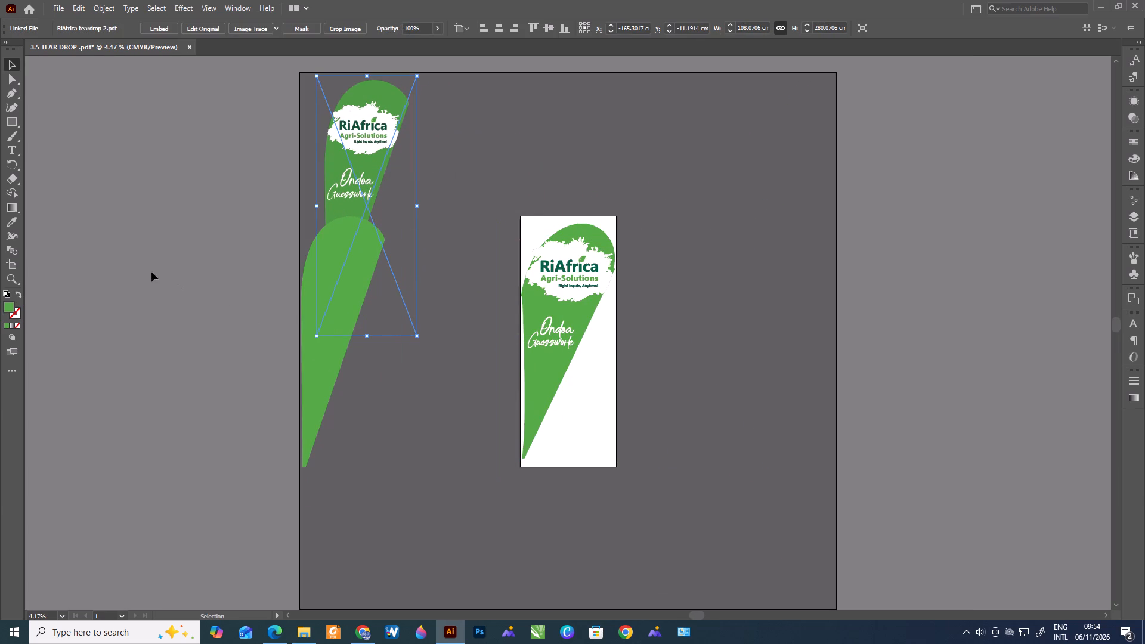
left_click_drag(373, 151, 373, 150)
left_click_drag(373, 150, 473, 454)
key("space")
left_click_drag(433, 405, 498, 181)
key("space")
key("space")
key("space")
left_click_drag(507, 236, 506, 236)
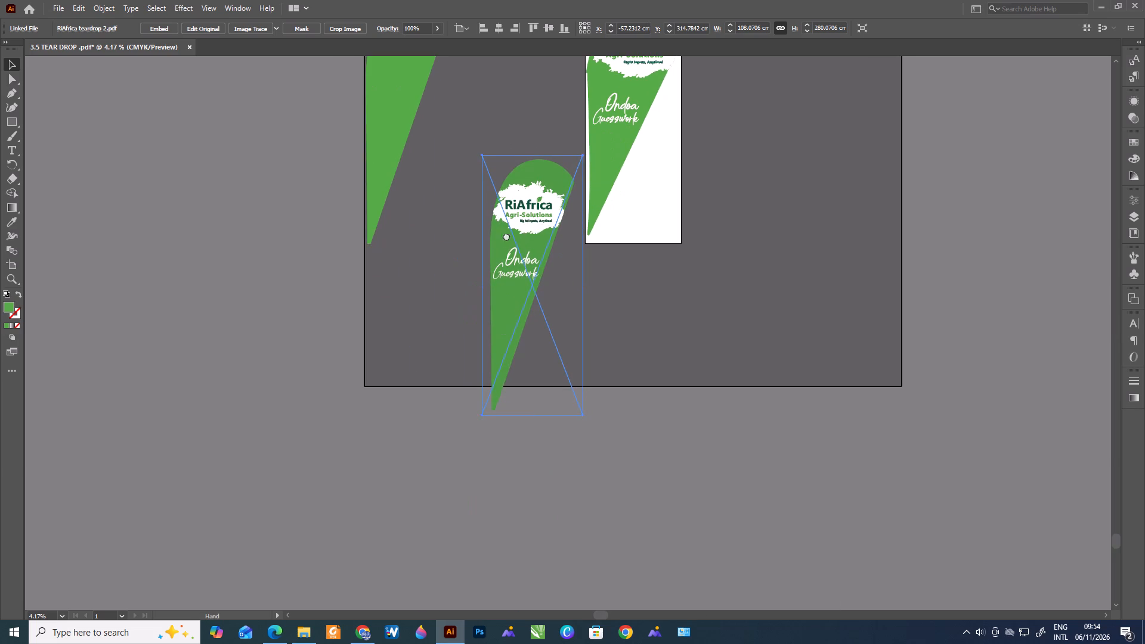
left_click_drag(506, 236, 513, 339)
left_click_drag(539, 346, 413, 324)
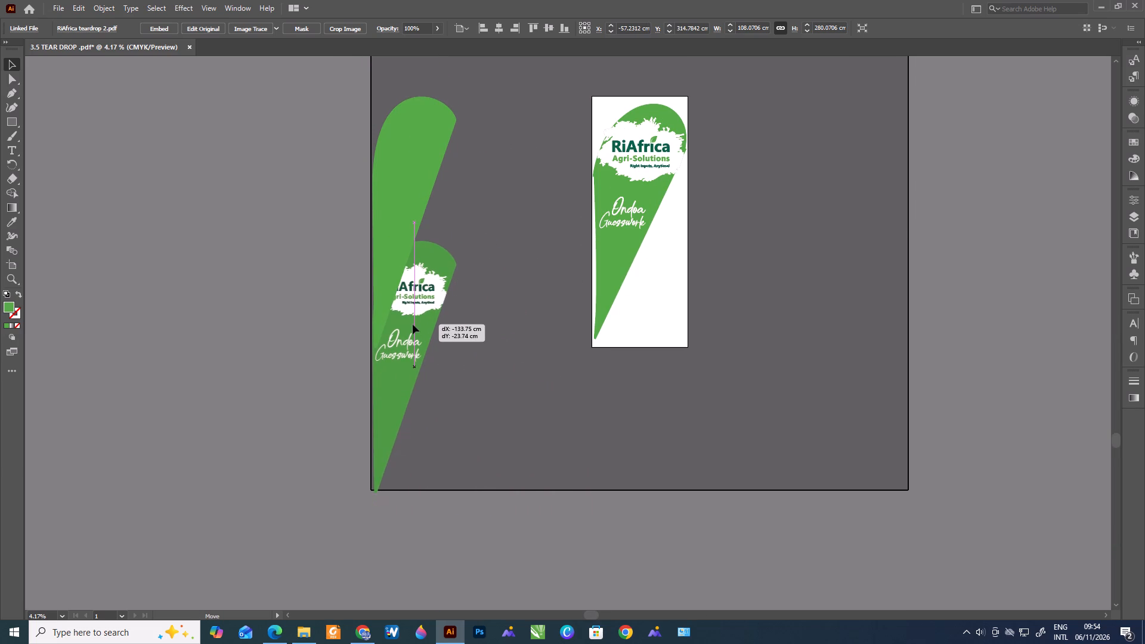
left_click_drag(413, 324, 416, 323)
Select the spare green teardrop and compare the linked original artwork with the rebuilt banner on the artboard.
left_click(412, 156)
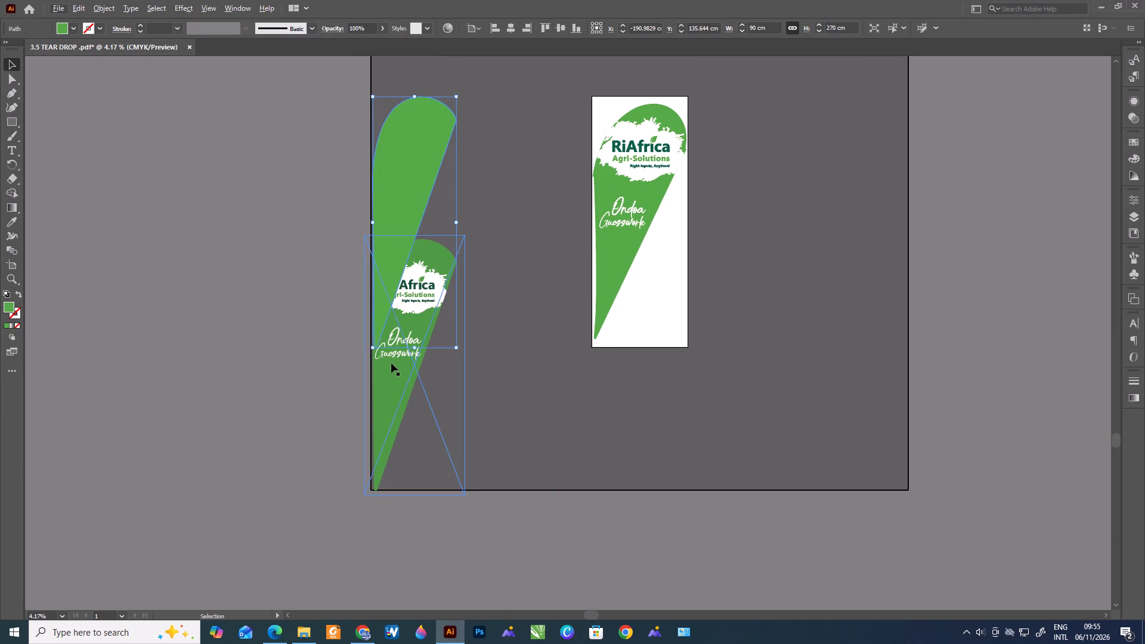
scroll(623, 177, "up", 4, "alt")
scroll(601, 241, "down", 3, "alt")
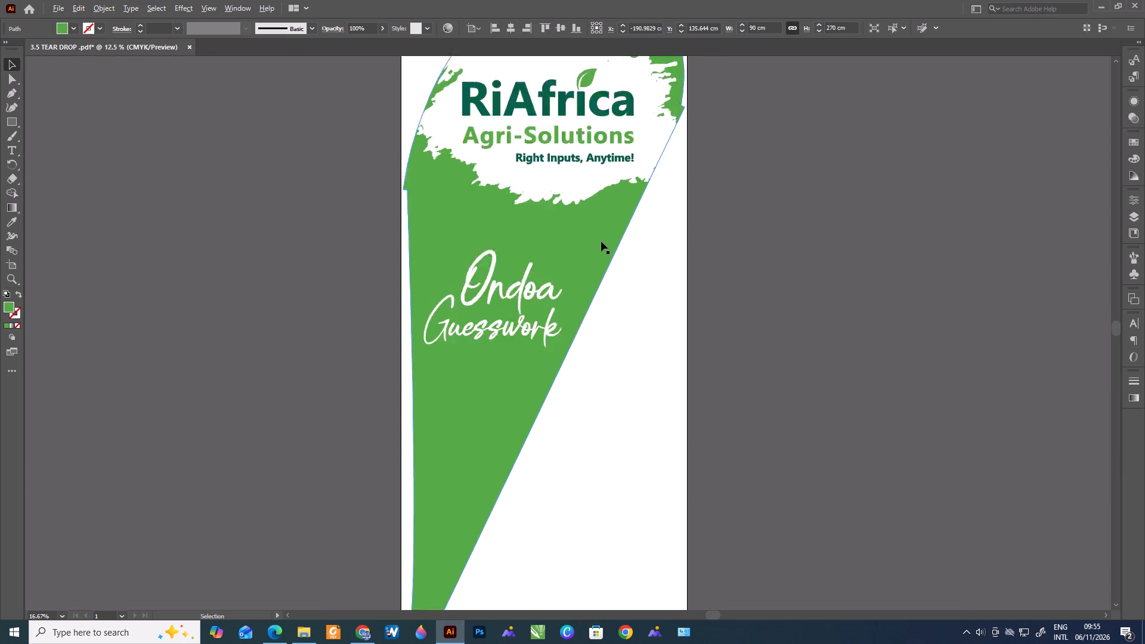
scroll(230, 389, "up", 5, "alt")
key("space")
key("space")
key("space")
left_click_drag(211, 265, 925, 221)
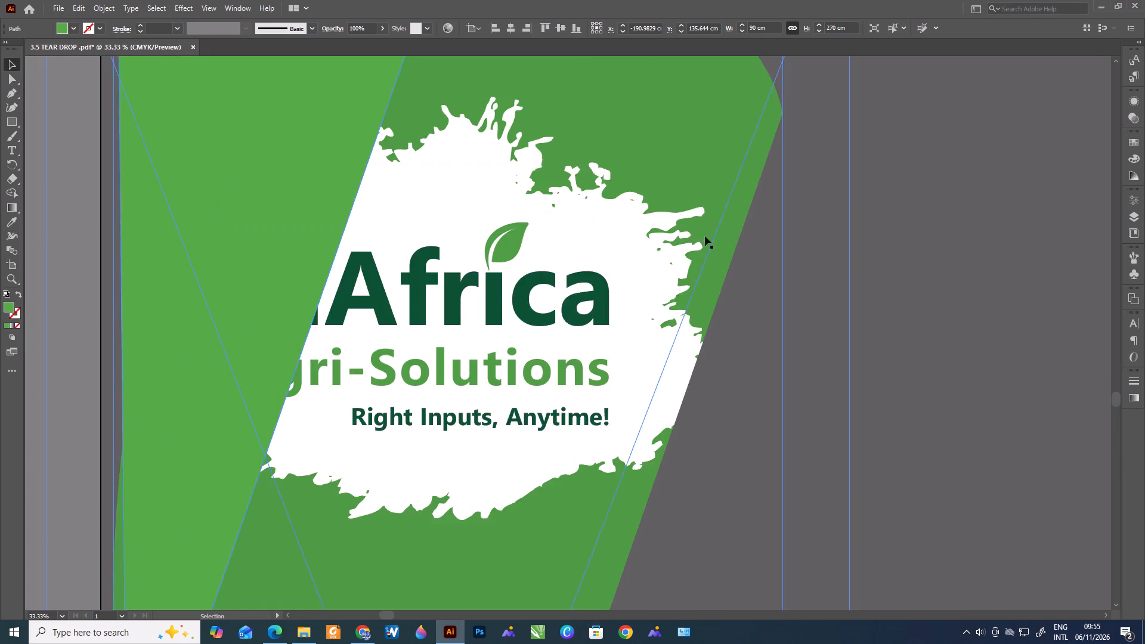
scroll(693, 238, "down", 2, "alt")
key("space")
left_click_drag(438, 268, 628, 253)
scroll(570, 250, "down", 2, "alt")
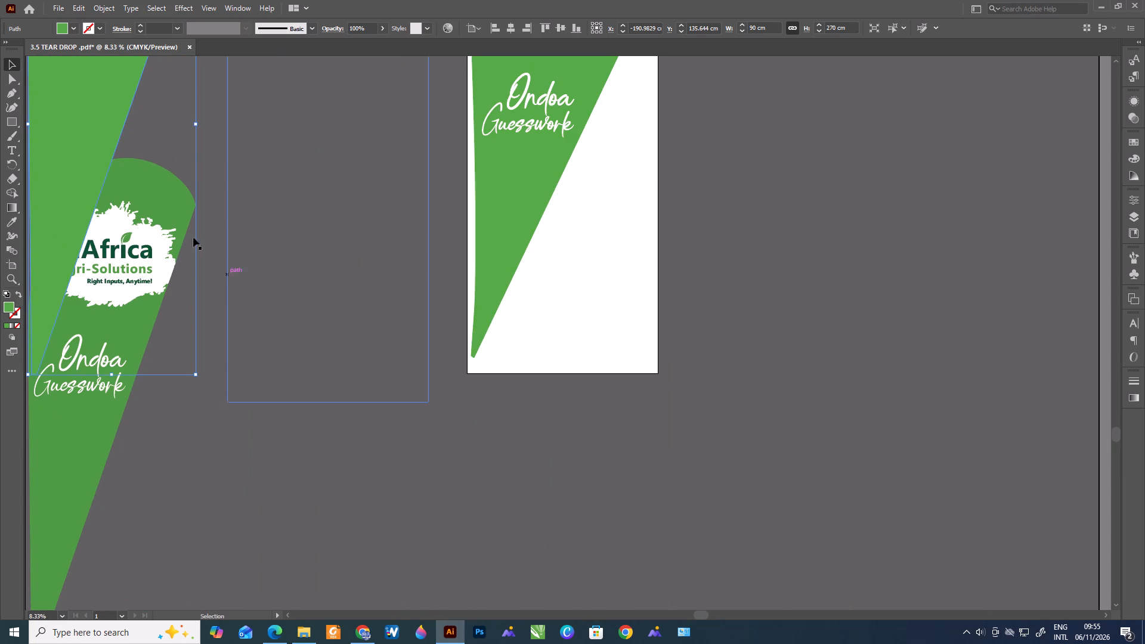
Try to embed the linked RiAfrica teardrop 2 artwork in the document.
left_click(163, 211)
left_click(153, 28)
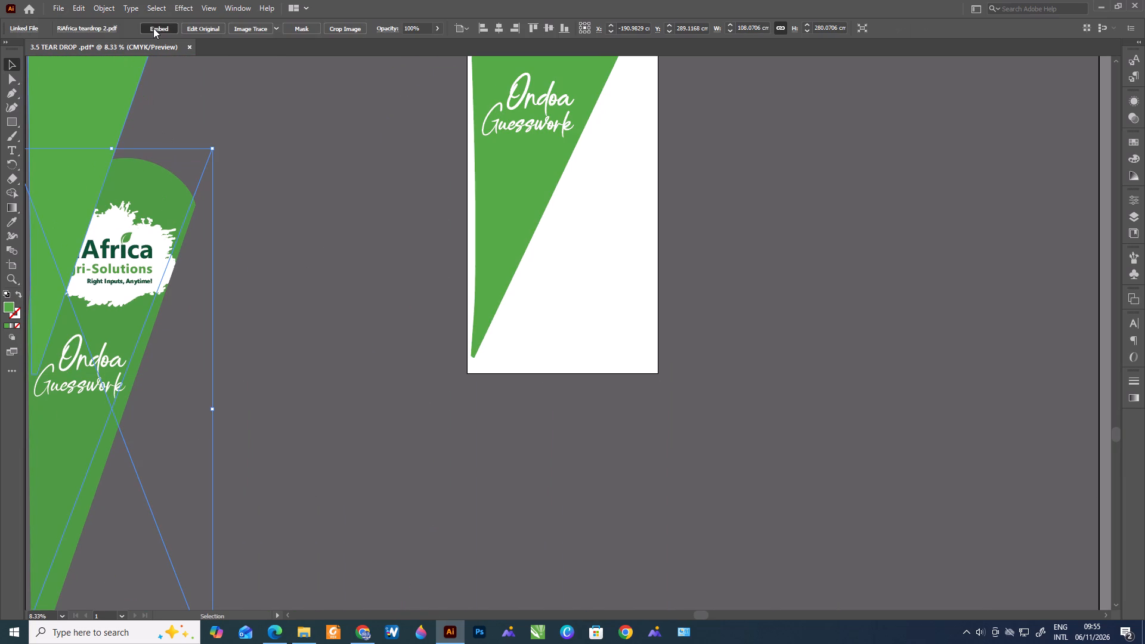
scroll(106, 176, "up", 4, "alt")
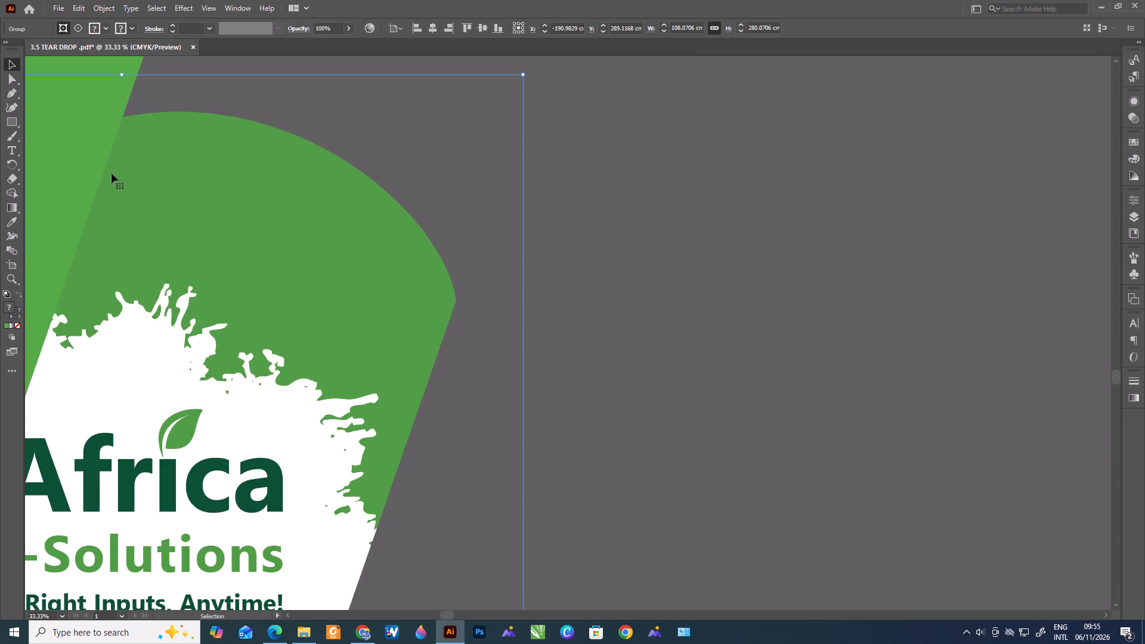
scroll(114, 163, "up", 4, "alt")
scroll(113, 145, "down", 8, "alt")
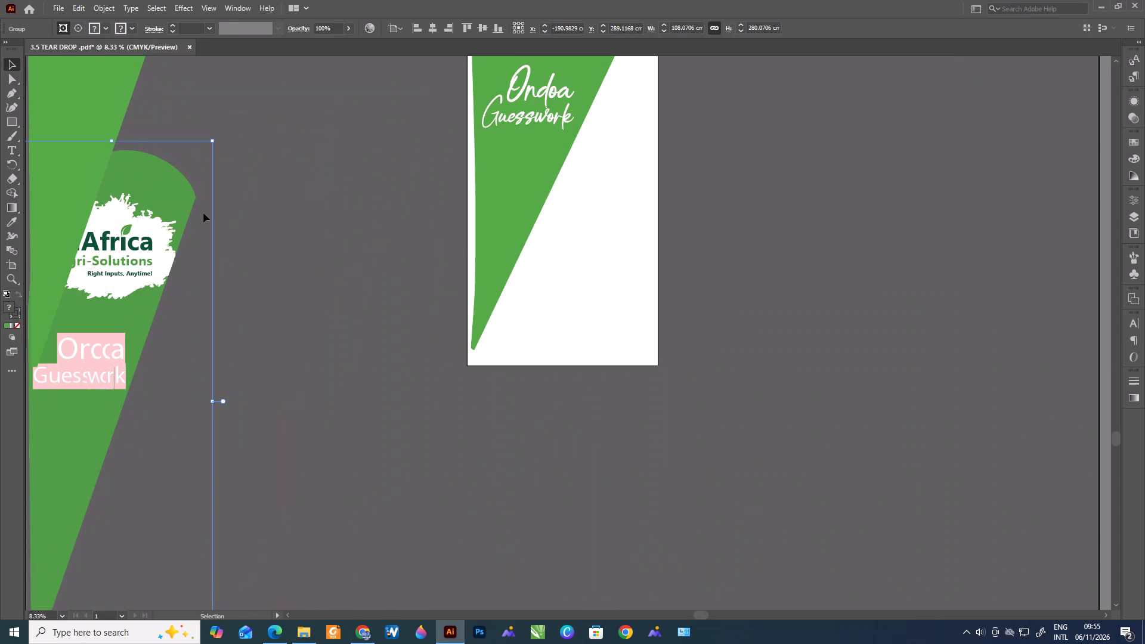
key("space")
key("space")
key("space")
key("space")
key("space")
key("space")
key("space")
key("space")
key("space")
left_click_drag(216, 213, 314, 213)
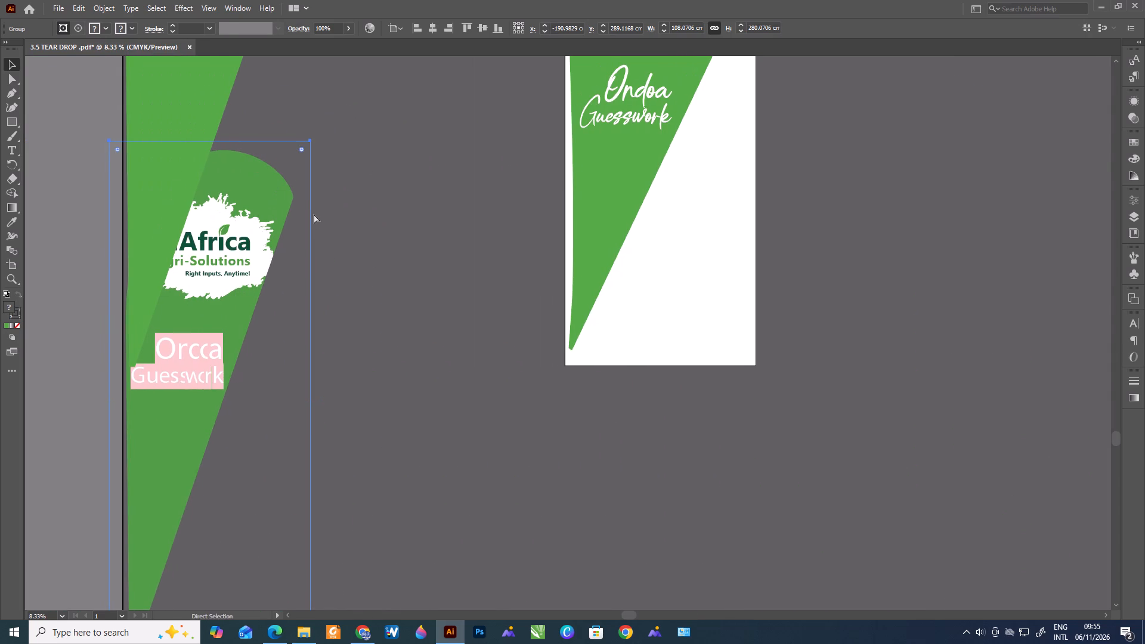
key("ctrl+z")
Flatten the transparency of the linked RiAfrica artwork at vector balance 75, converting all text and strokes to outlines.
left_click(99, 14)
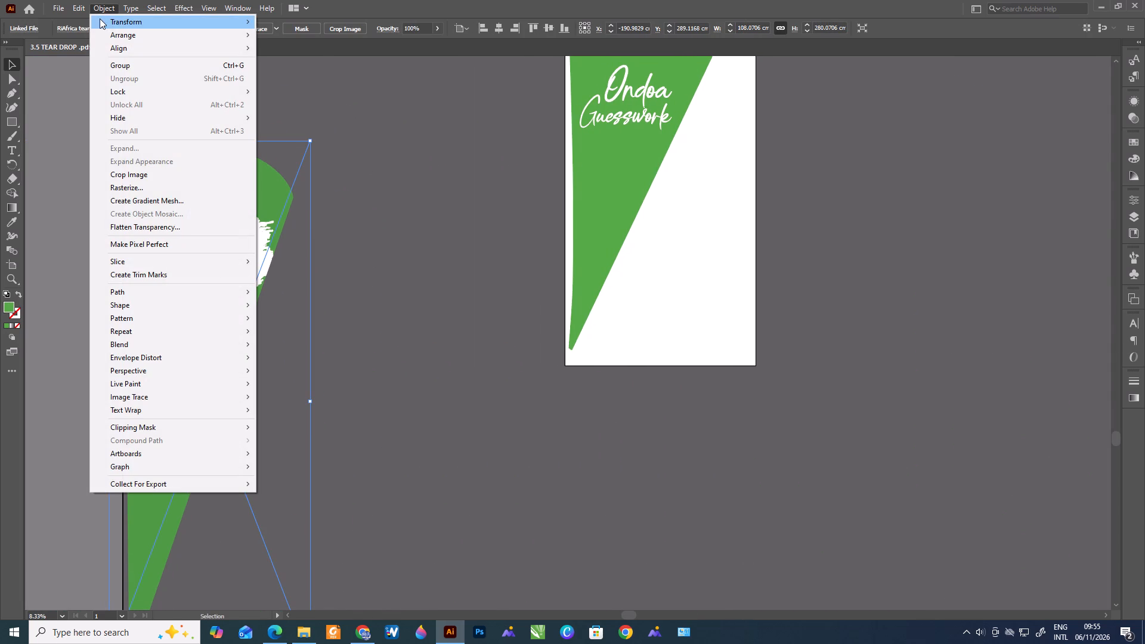
left_click(156, 228)
left_click(521, 408)
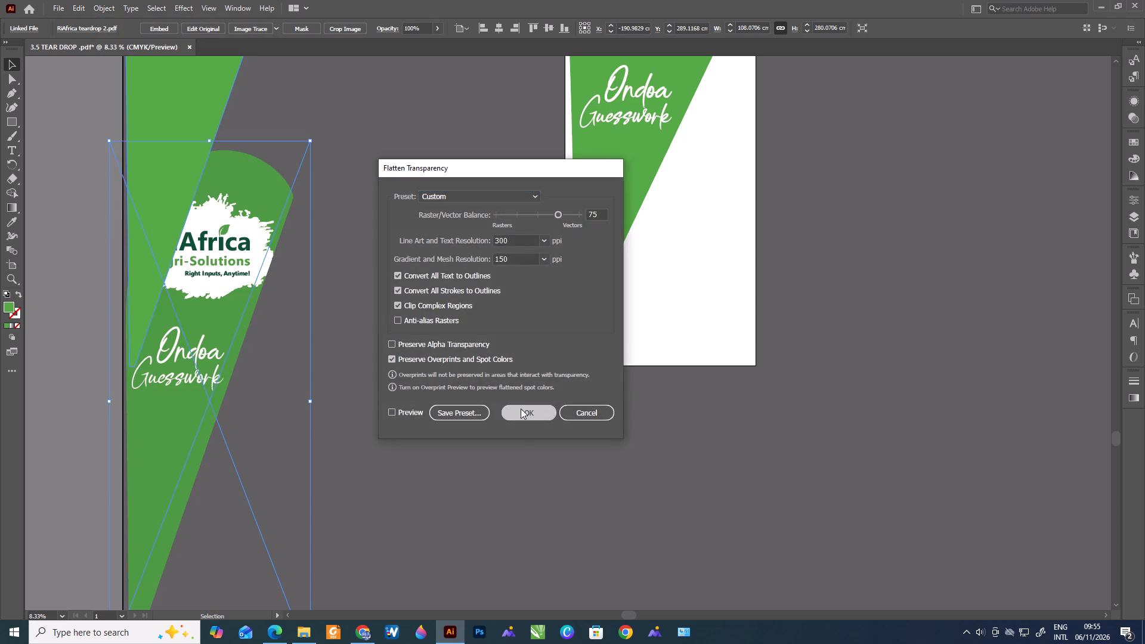
left_click(373, 256)
scroll(173, 121, "up", 3, "alt")
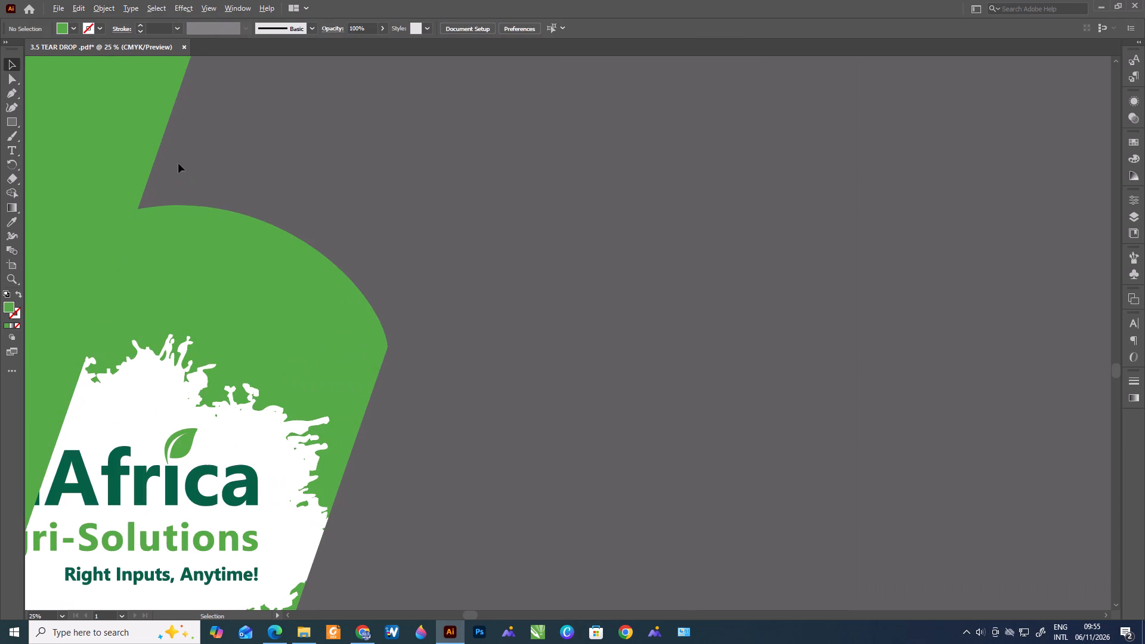
scroll(287, 194, "down", 5, "alt")
key("space")
key("space")
key("space")
key("space")
key("space")
left_click_drag(645, 329, 610, 319)
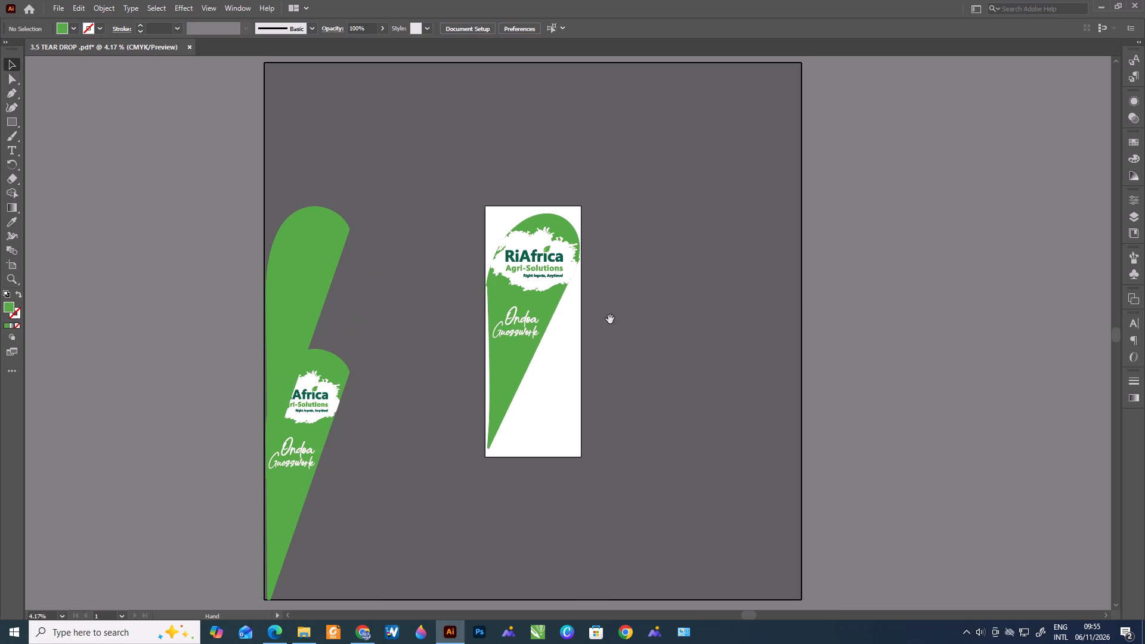
Move the banner artboard left beside the spare teardrop and duplicate it with its artwork to the right.
left_click(14, 262)
left_click_drag(567, 391, 441, 398)
left_click_drag(437, 400, 586, 402, "alt")
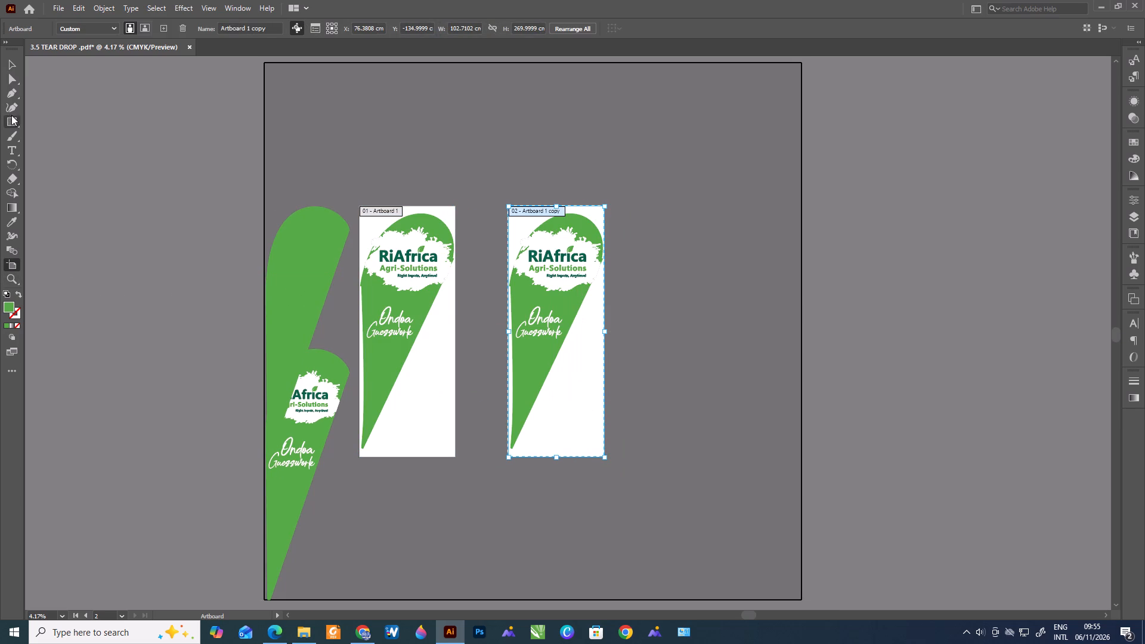
left_click(14, 63)
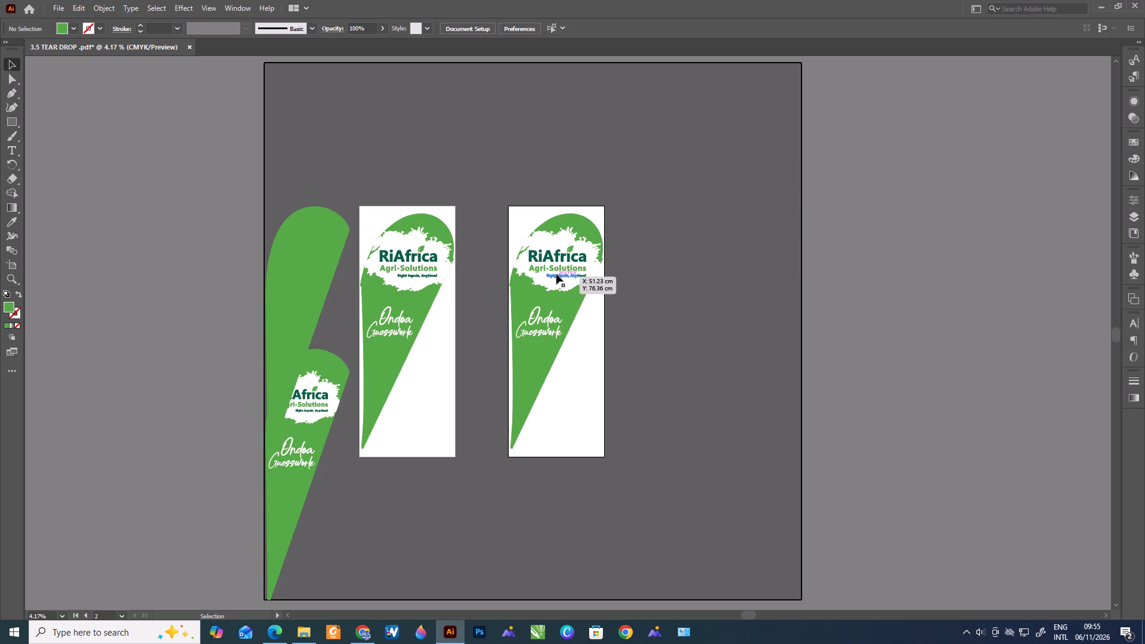
Duplicate the first banner's green teardrop background about 19 cm right and 14 cm down, and bring the copy to the front.
left_click(556, 274)
scroll(556, 259, "up", 3, "alt")
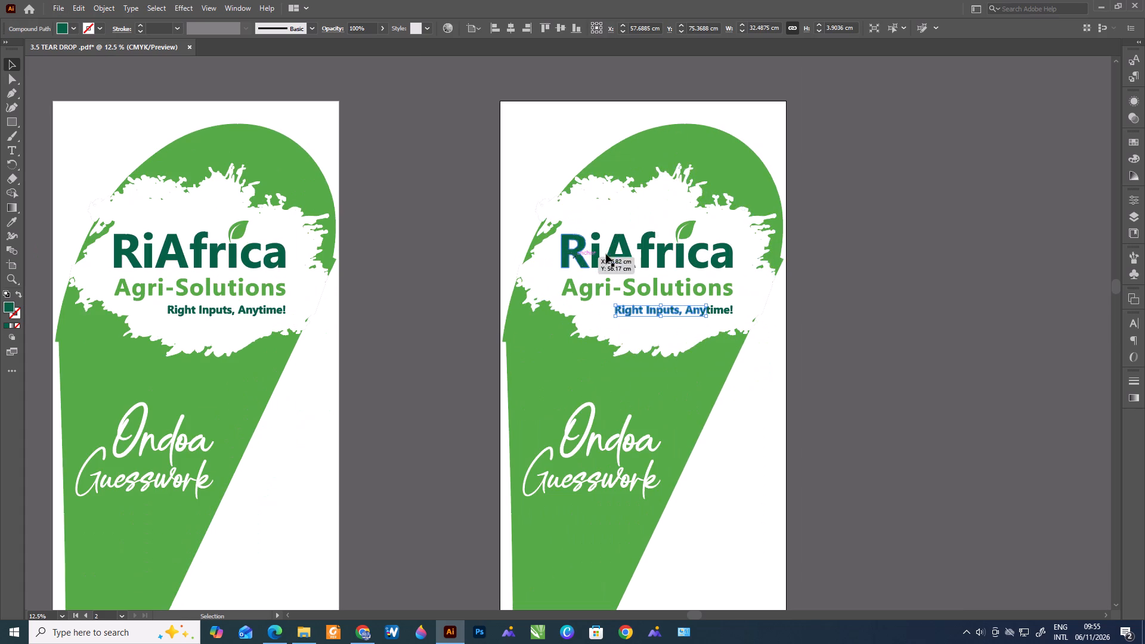
key("space")
left_click_drag(666, 246, 575, 249)
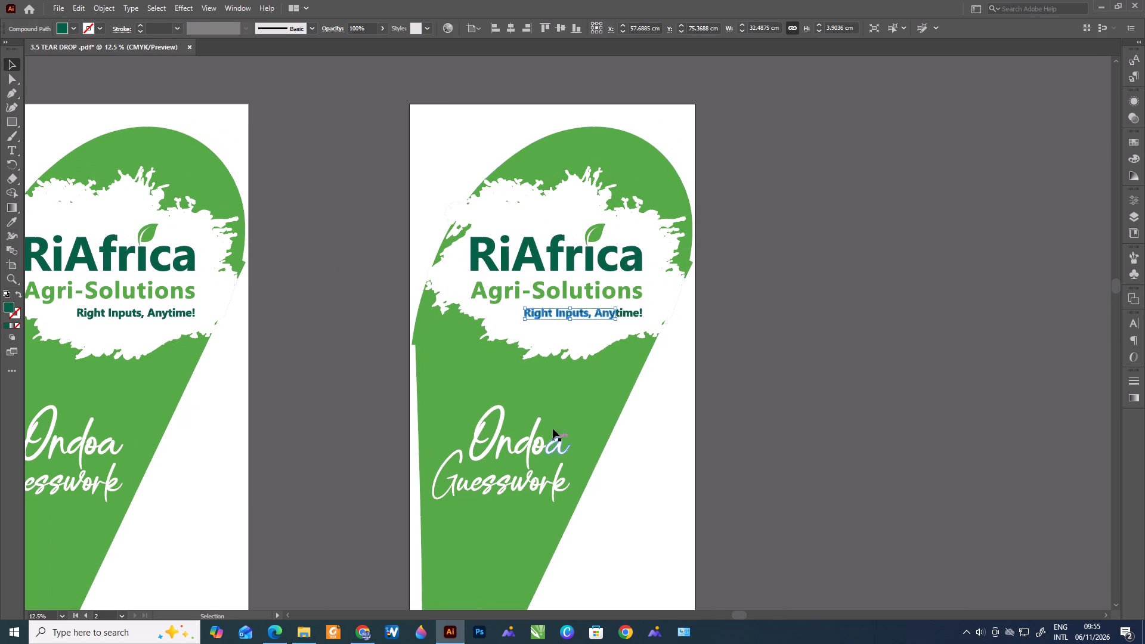
left_click(567, 392)
scroll(568, 390, "down", 3, "alt")
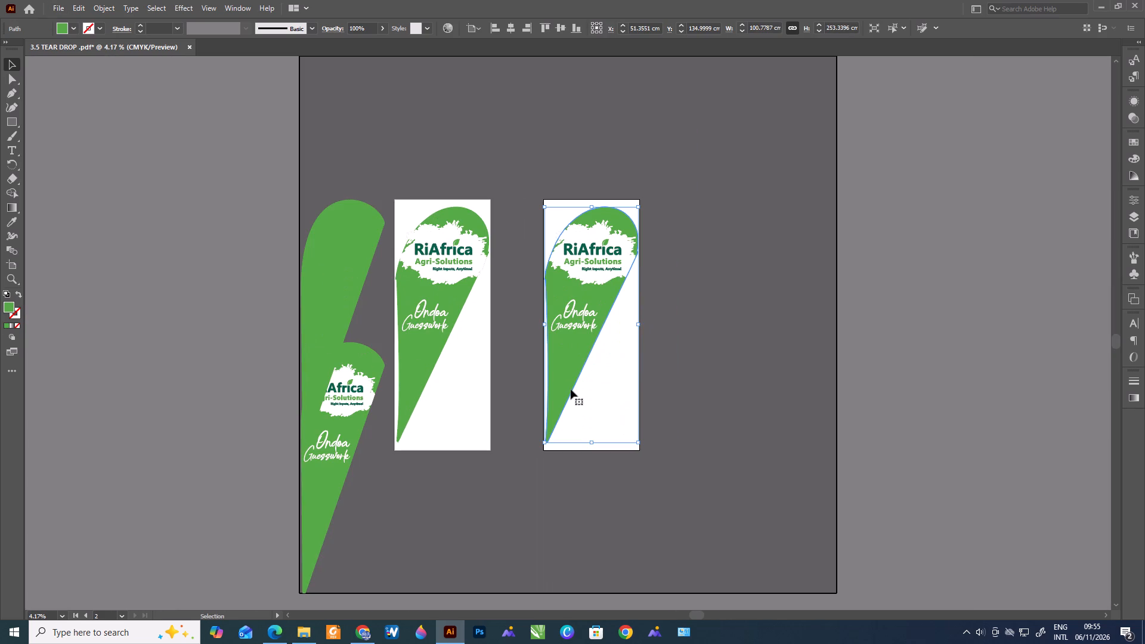
left_click(407, 382)
left_click_drag(408, 377, 425, 392, "alt")
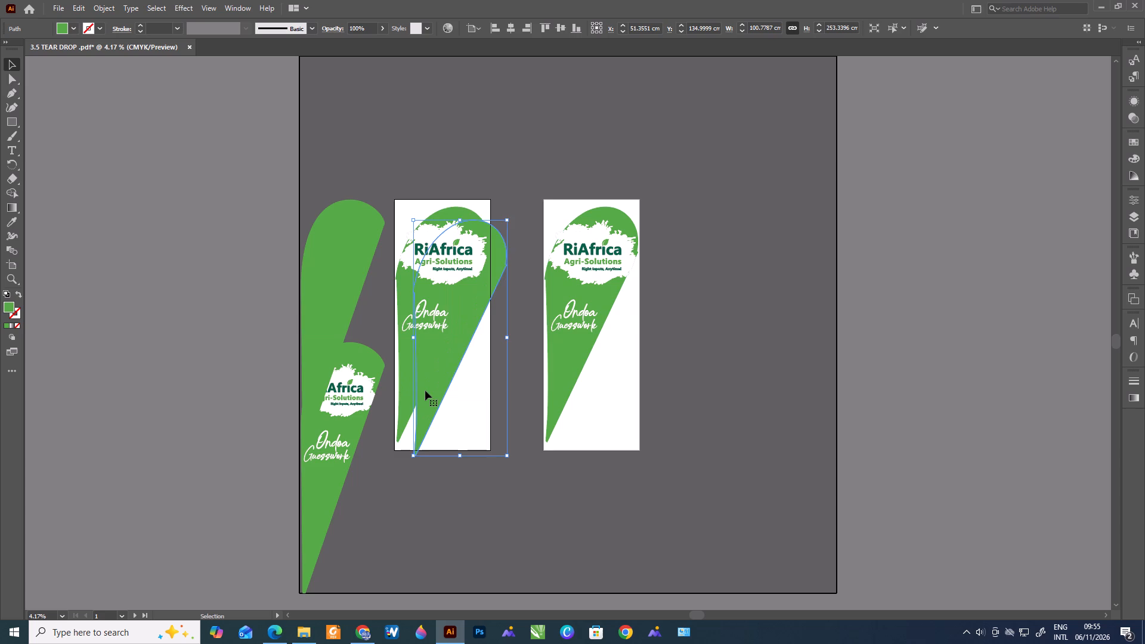
right_click(425, 391)
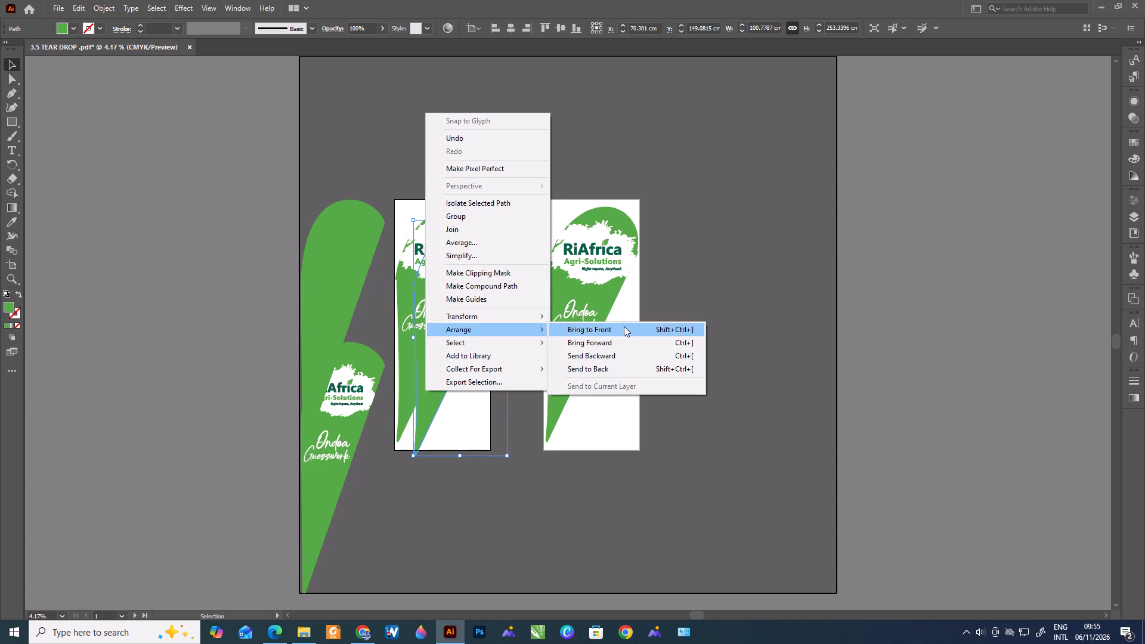
left_click(624, 325)
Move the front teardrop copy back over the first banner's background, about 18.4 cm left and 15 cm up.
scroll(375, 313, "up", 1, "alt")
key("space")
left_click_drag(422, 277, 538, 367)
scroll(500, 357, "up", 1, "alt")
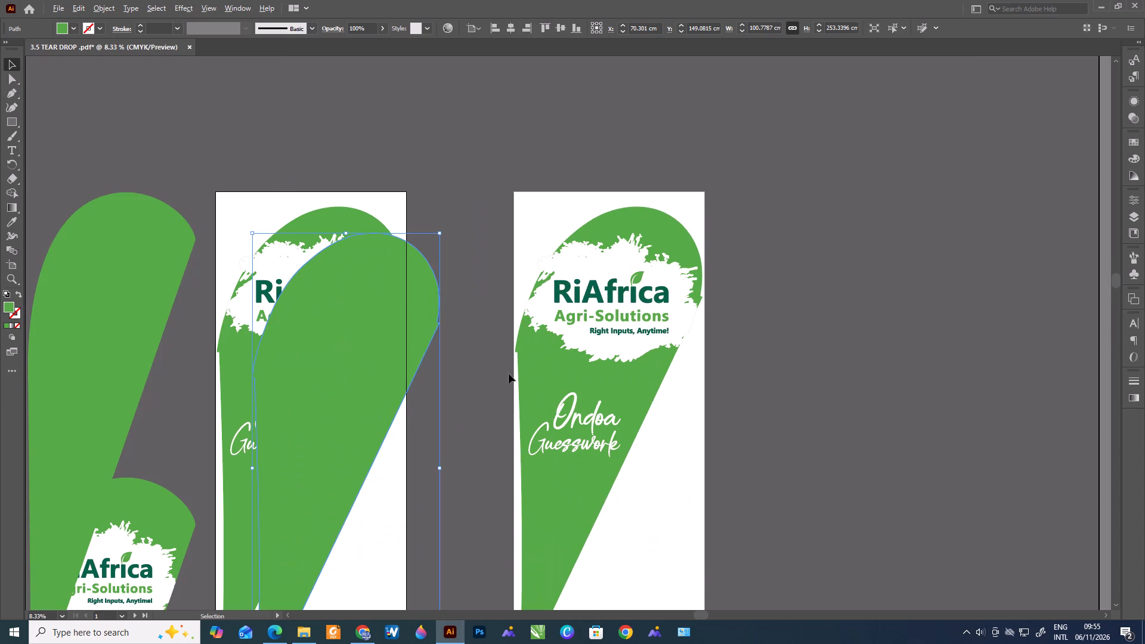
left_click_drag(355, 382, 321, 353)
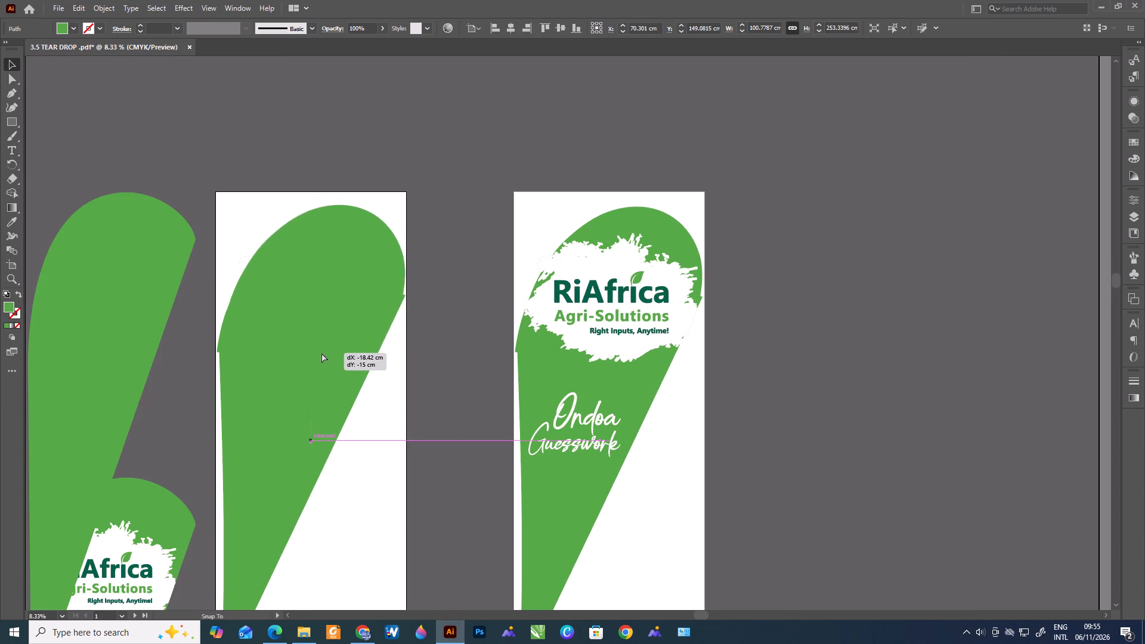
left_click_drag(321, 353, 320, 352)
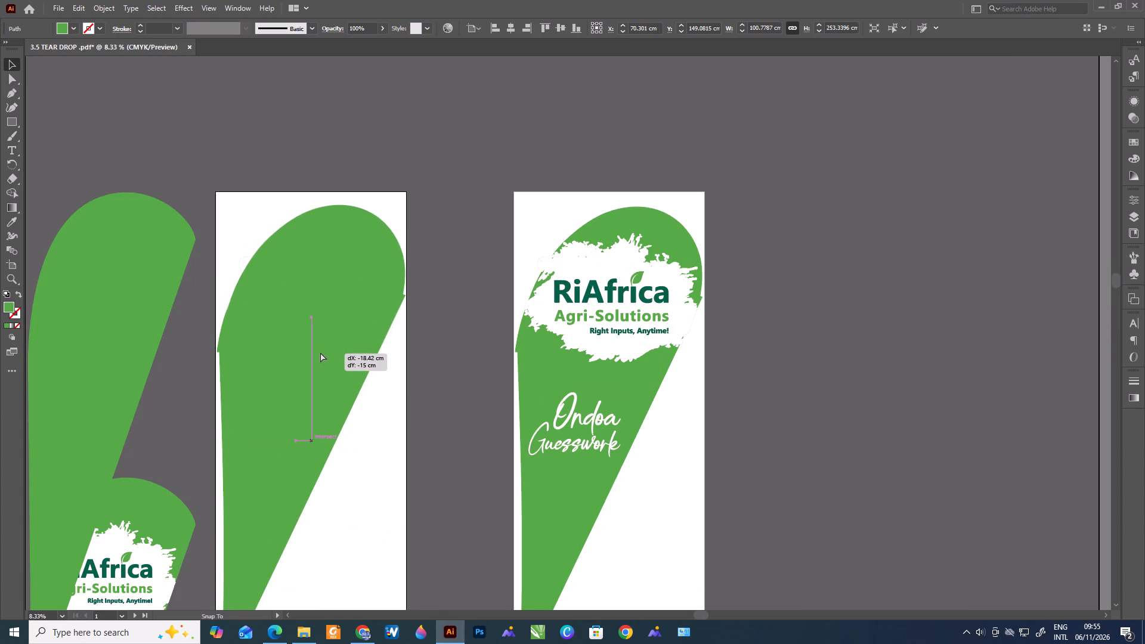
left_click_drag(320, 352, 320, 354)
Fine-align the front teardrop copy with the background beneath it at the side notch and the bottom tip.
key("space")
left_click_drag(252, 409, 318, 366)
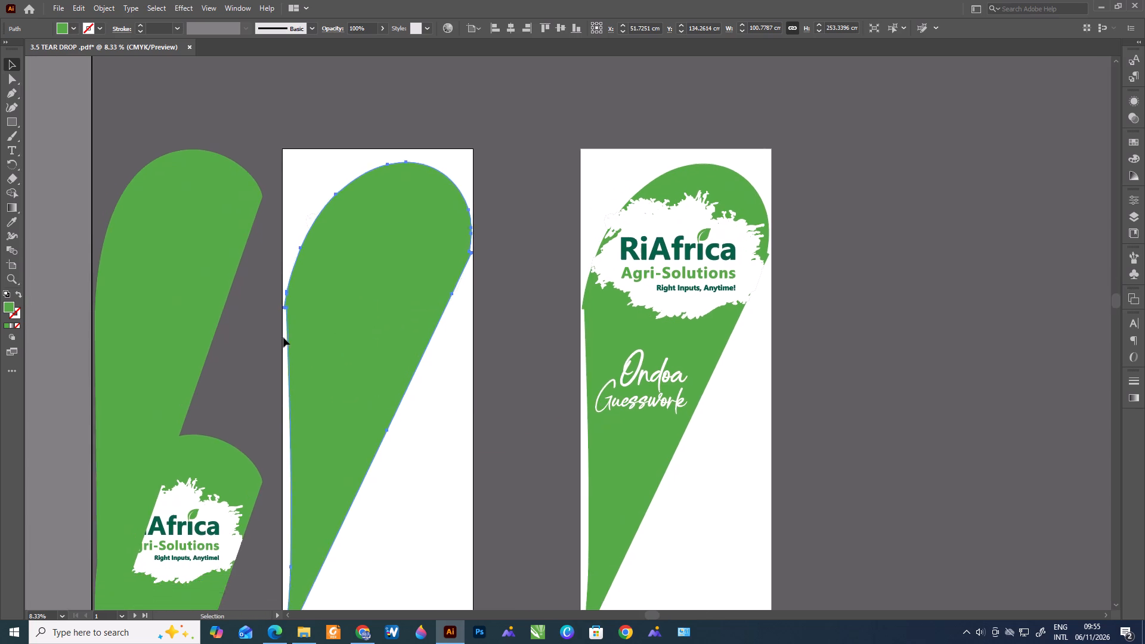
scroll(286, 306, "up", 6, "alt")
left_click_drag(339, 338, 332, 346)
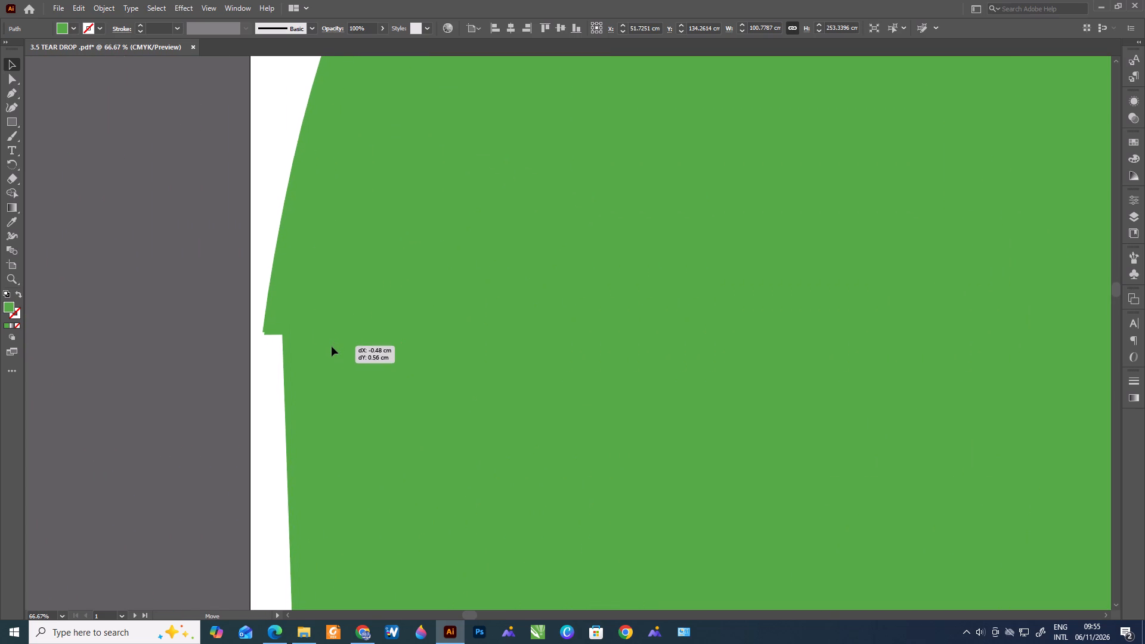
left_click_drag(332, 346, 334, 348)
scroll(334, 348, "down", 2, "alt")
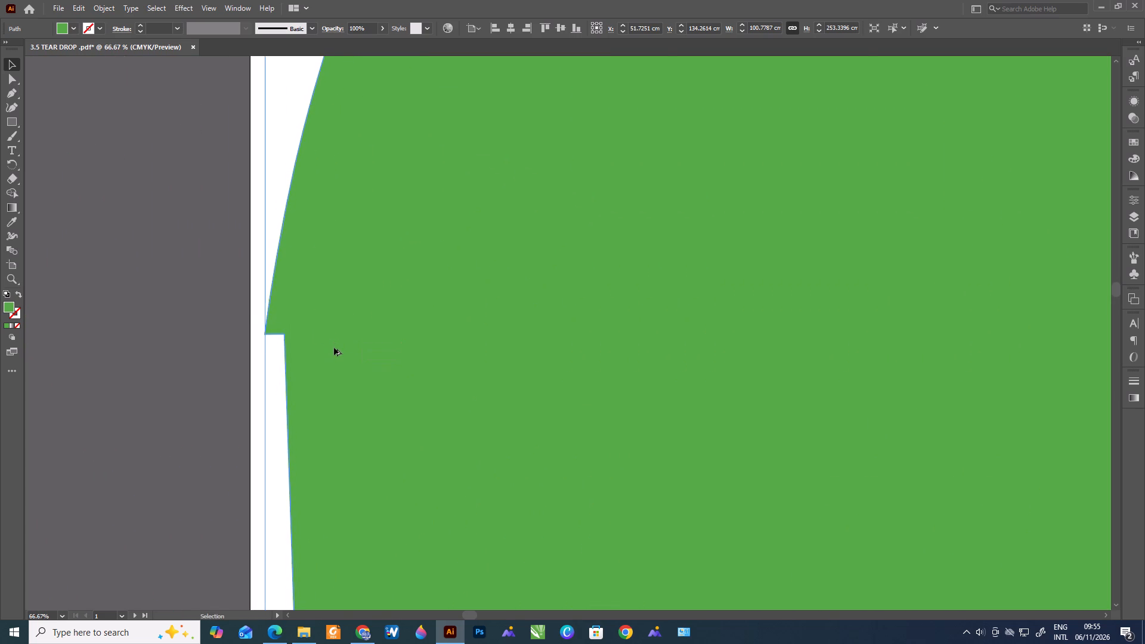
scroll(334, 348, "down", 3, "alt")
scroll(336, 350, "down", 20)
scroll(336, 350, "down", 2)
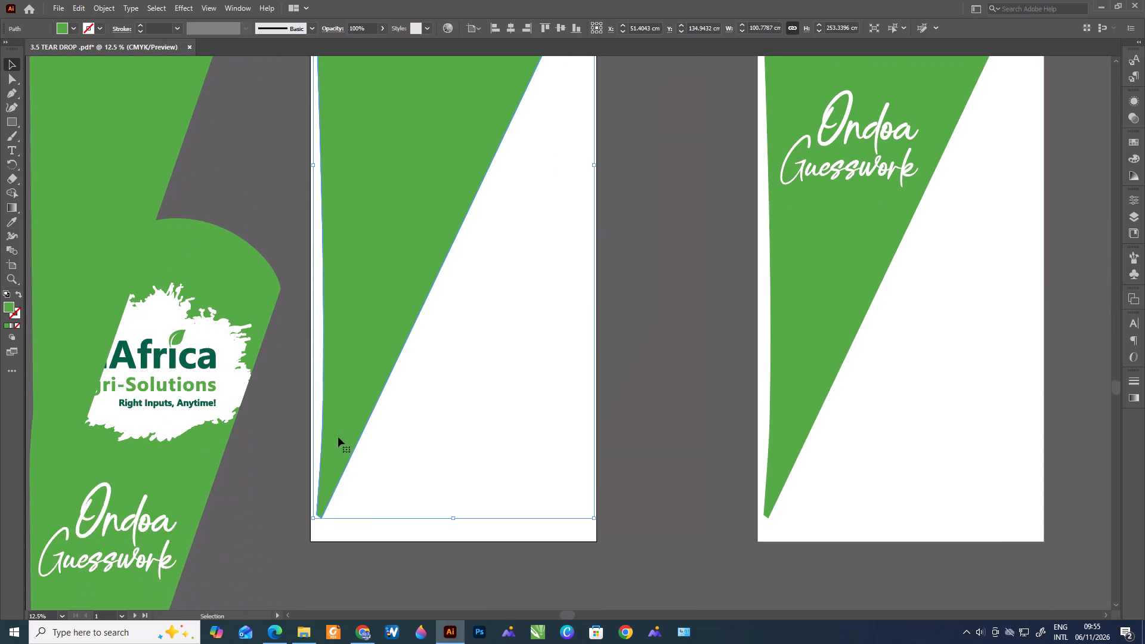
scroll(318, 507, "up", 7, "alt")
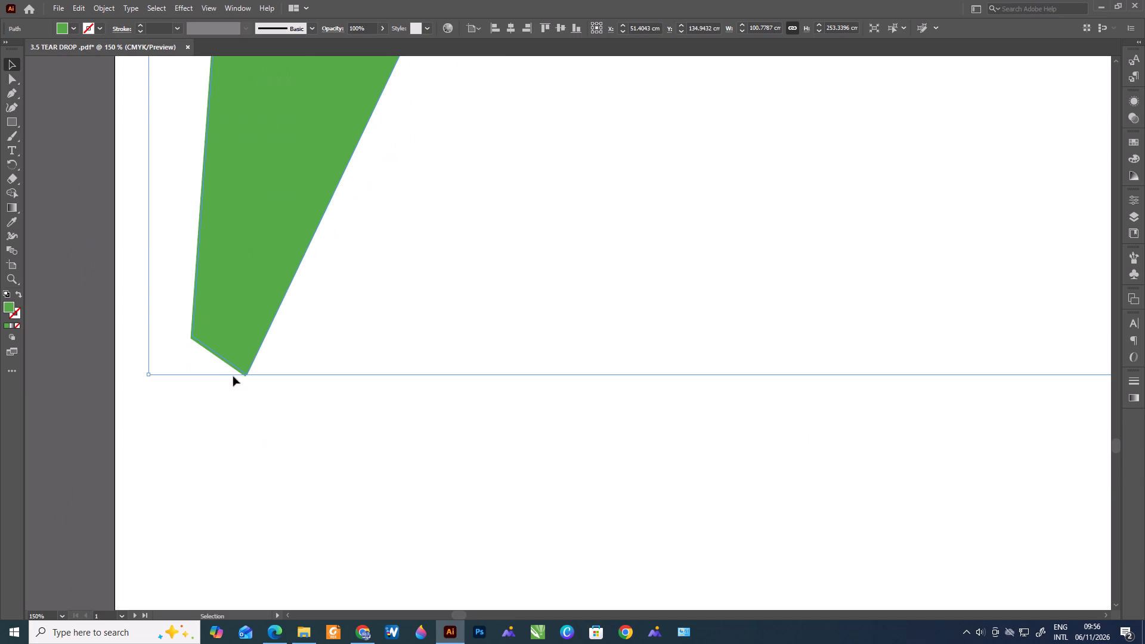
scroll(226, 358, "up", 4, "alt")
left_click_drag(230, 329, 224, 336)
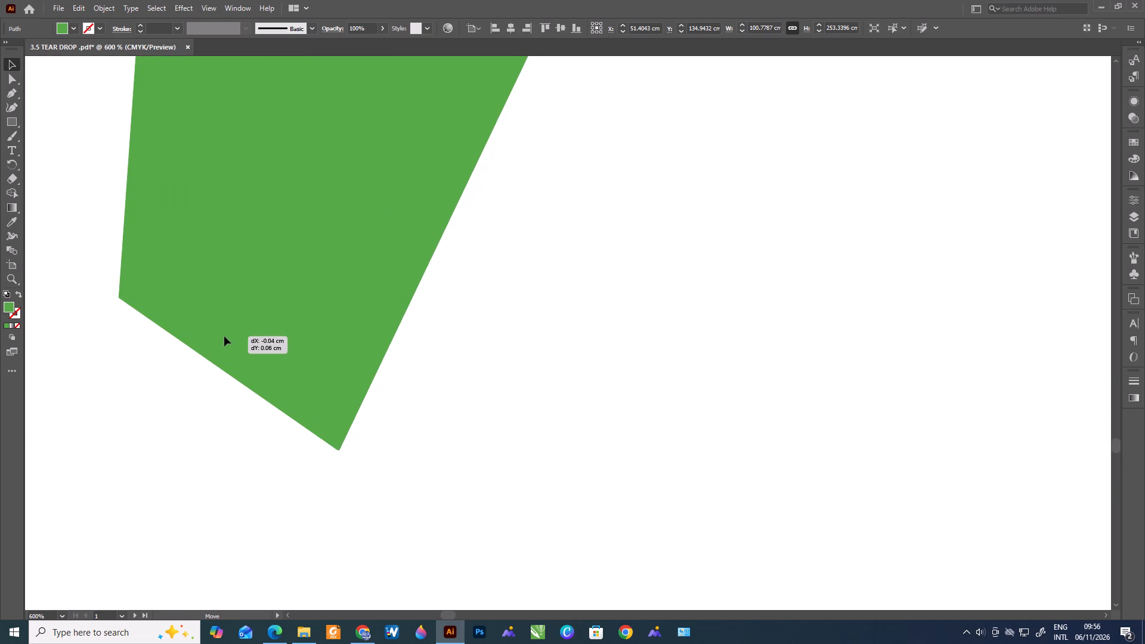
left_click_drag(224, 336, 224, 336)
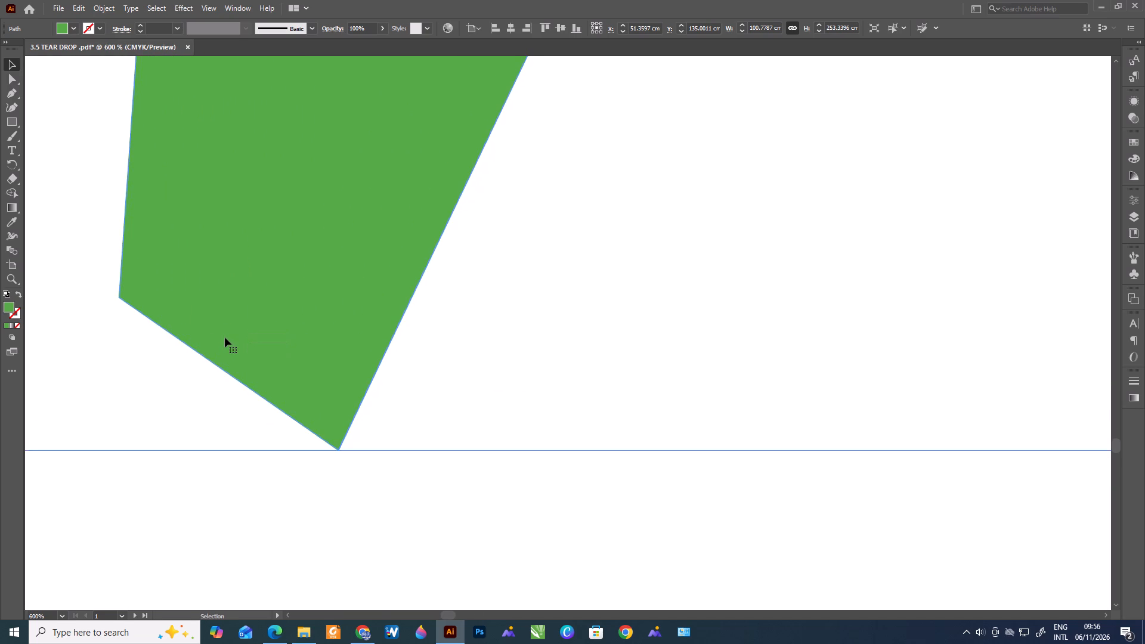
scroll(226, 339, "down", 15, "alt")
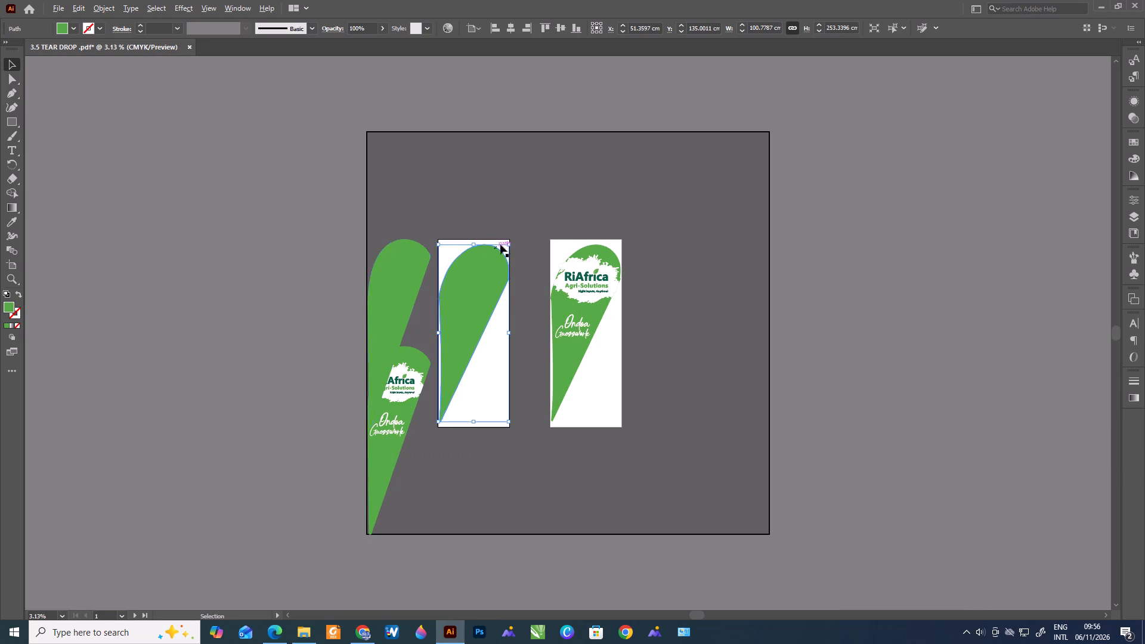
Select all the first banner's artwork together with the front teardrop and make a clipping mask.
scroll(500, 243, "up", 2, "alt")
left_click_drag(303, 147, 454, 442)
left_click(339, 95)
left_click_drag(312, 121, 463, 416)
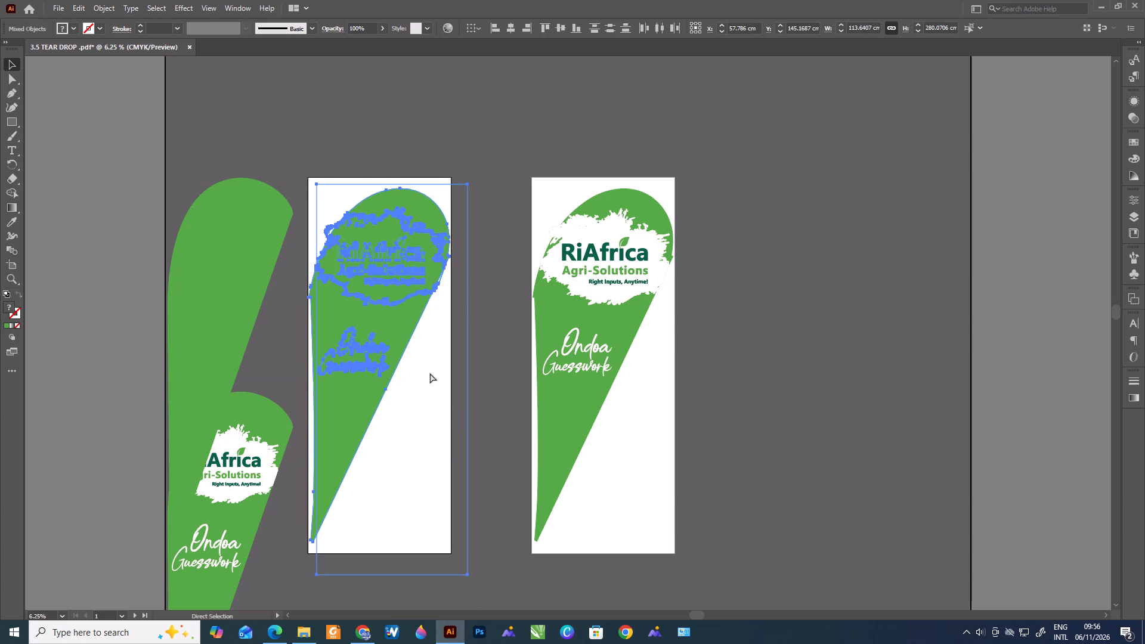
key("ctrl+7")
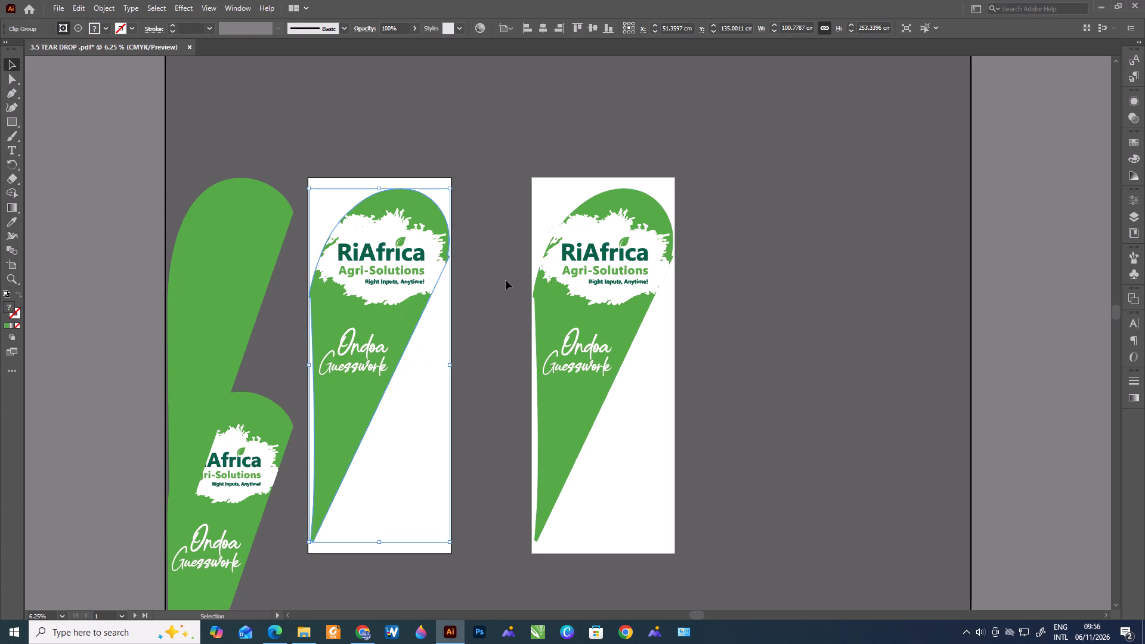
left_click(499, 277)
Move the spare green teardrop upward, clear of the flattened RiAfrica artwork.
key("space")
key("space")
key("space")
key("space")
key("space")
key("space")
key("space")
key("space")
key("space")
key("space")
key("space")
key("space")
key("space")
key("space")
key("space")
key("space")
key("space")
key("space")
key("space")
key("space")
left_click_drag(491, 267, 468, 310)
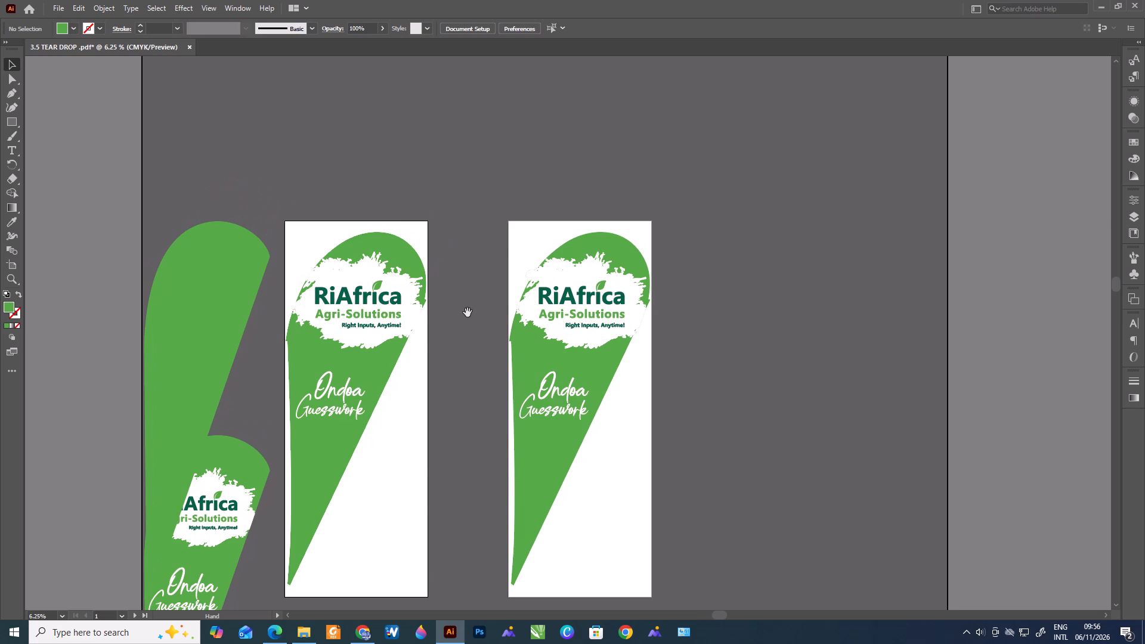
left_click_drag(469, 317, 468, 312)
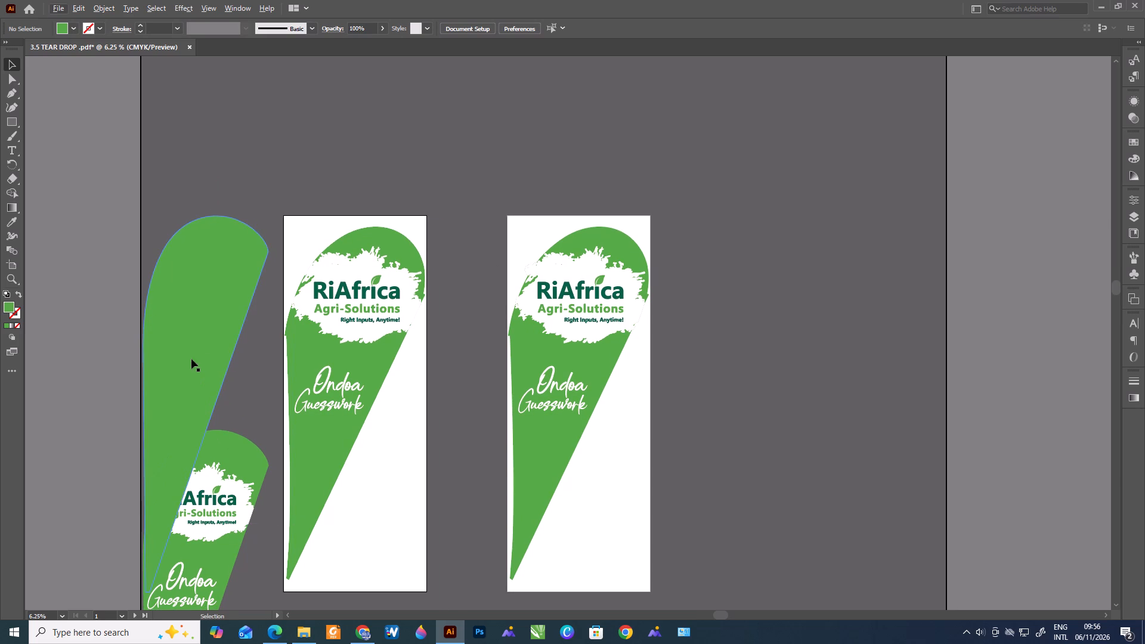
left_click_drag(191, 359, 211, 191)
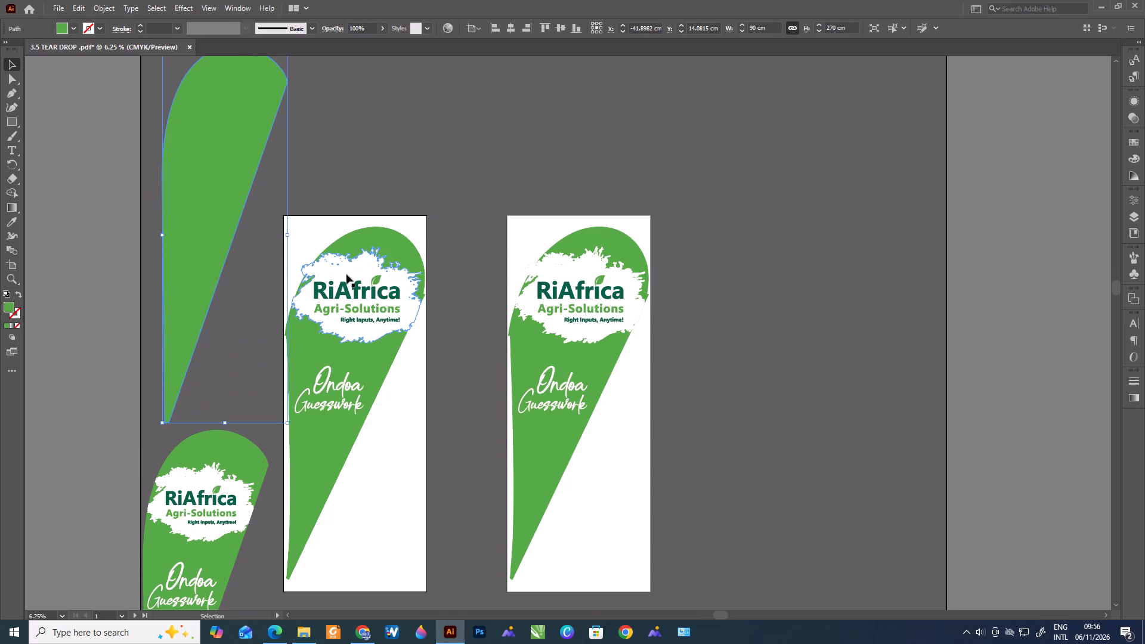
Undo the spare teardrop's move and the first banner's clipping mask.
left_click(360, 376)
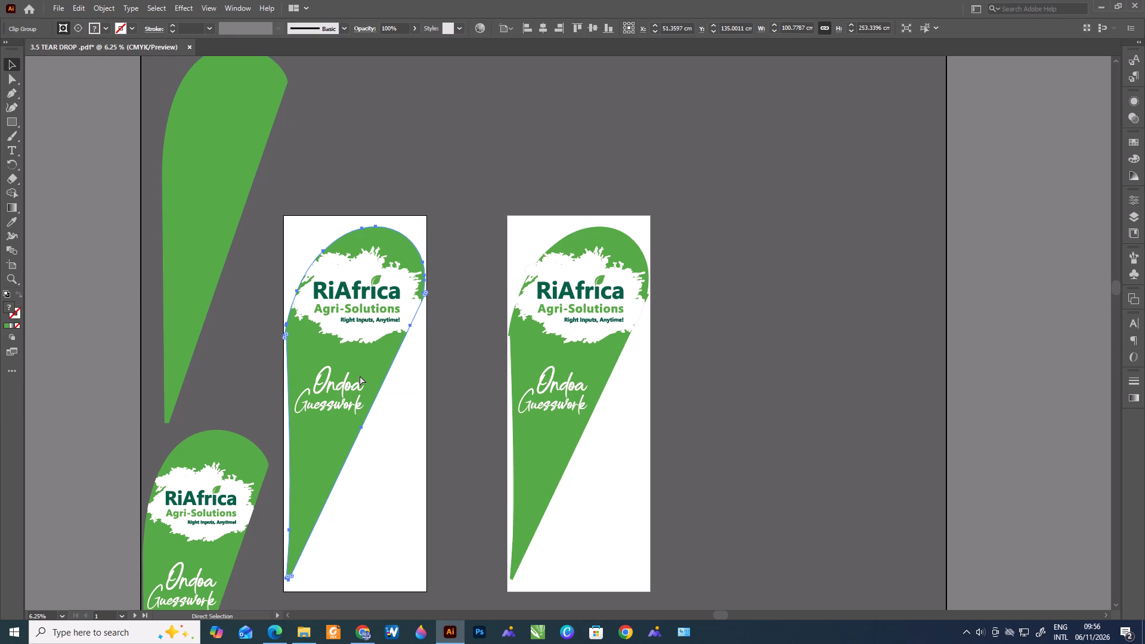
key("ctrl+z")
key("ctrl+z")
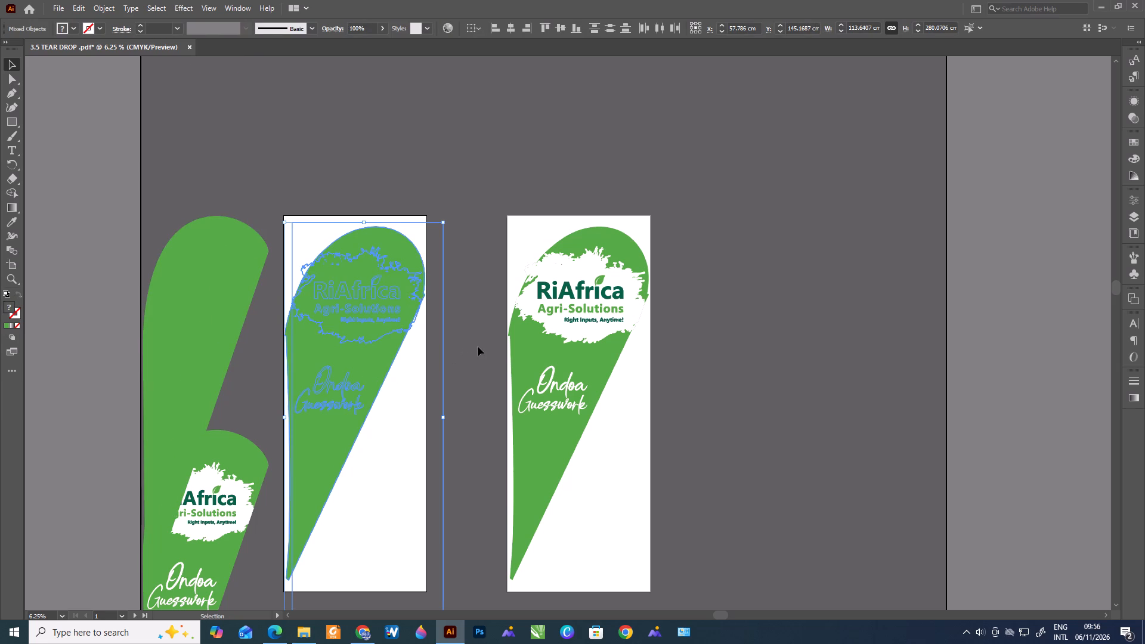
Move the front teardrop copy off the first banner to the empty canvas right of the second artboard.
left_click(477, 346)
left_click_drag(363, 371, 805, 346)
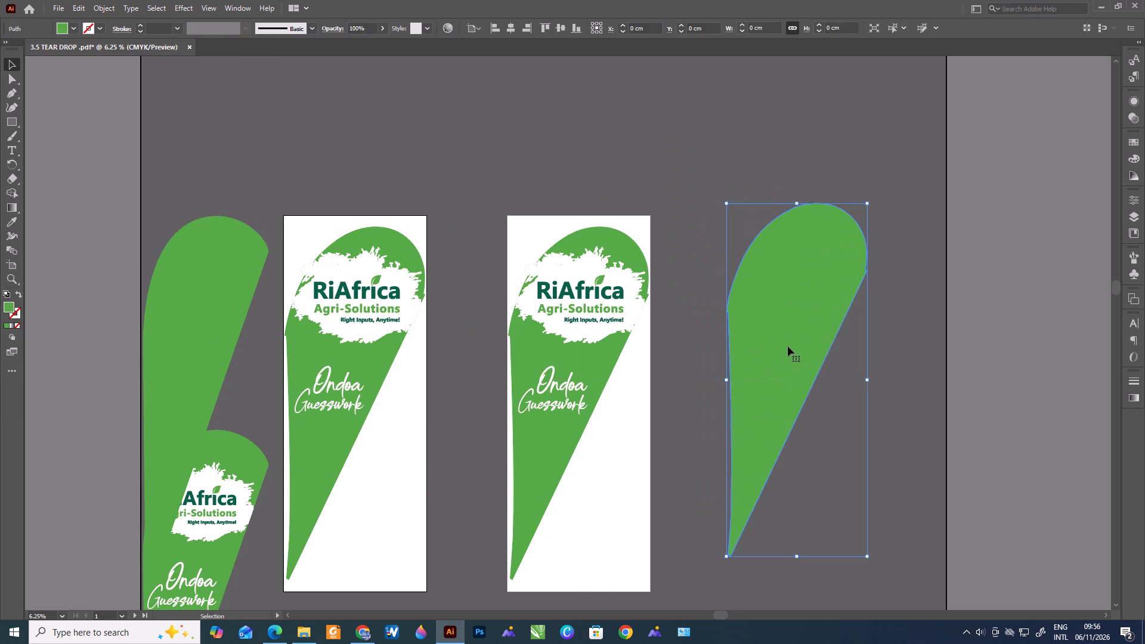
Lock the green background teardrop on the first banner artboard.
scroll(341, 281, "up", 1, "alt")
left_click(293, 393)
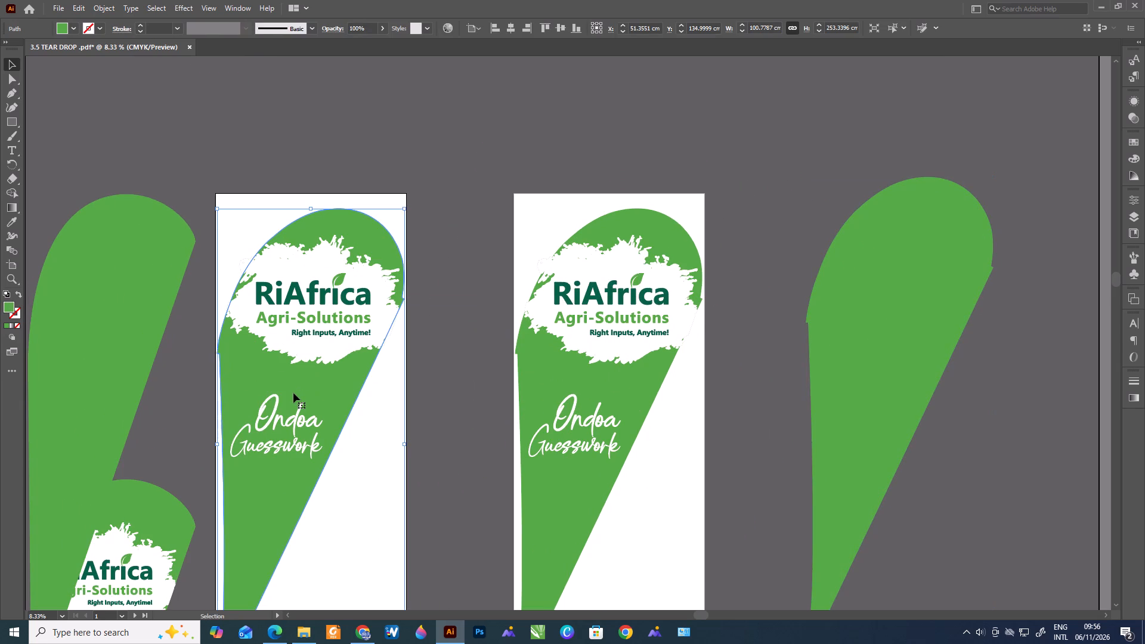
key("ctrl+2")
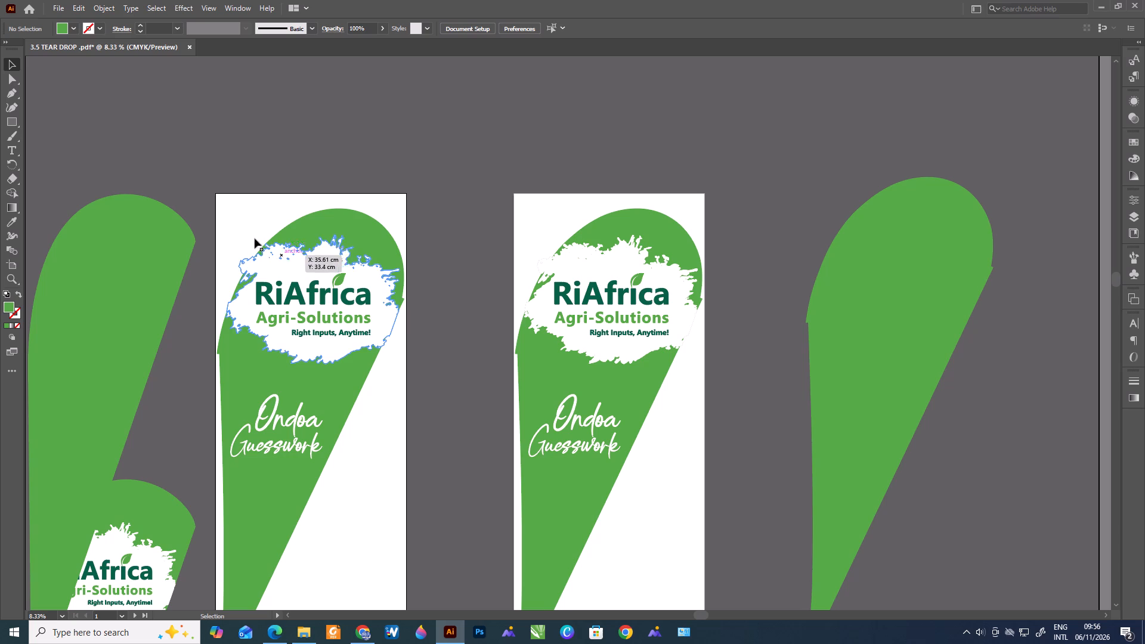
Select the first banner's RiAfrica logo with its white splash, shift it slightly down and left, and shrink it to about 91 cm wide.
left_click_drag(225, 221, 398, 350)
scroll(311, 300, "up", 1, "alt")
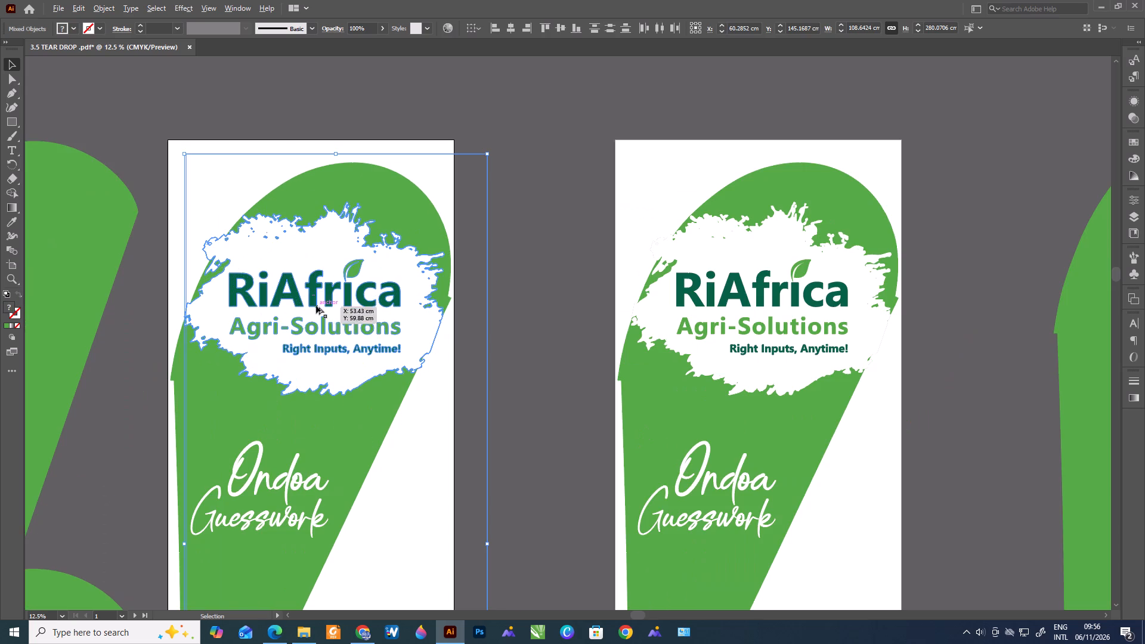
scroll(376, 326, "down", 1, "alt")
left_click(499, 345)
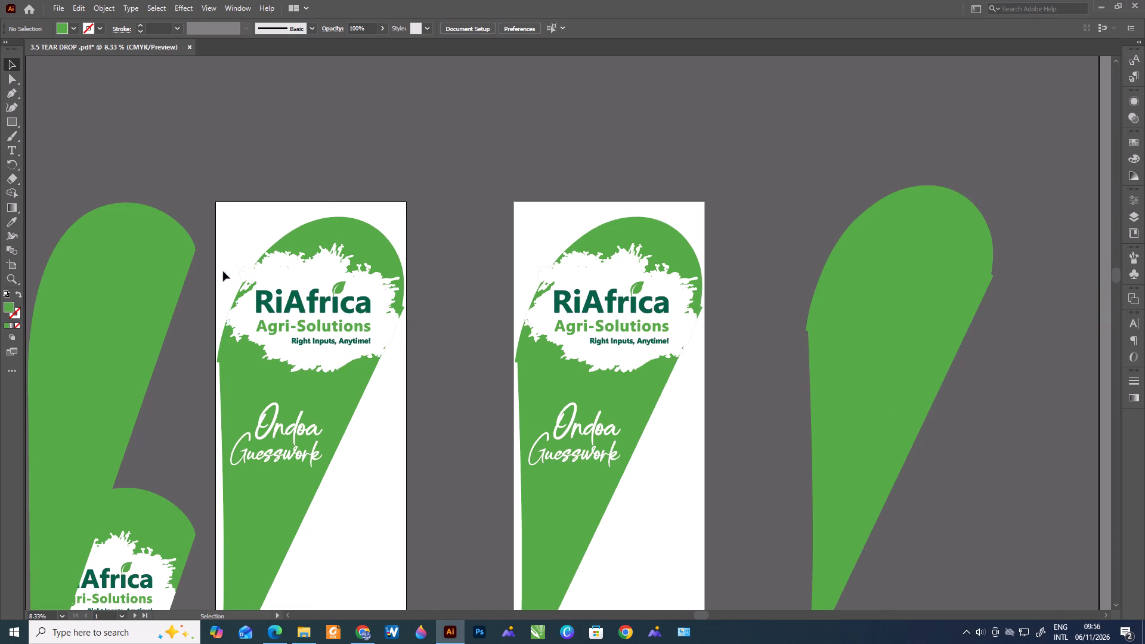
left_click_drag(240, 258, 382, 354)
left_click_drag(382, 354, 376, 356)
left_click_drag(307, 301, 307, 302)
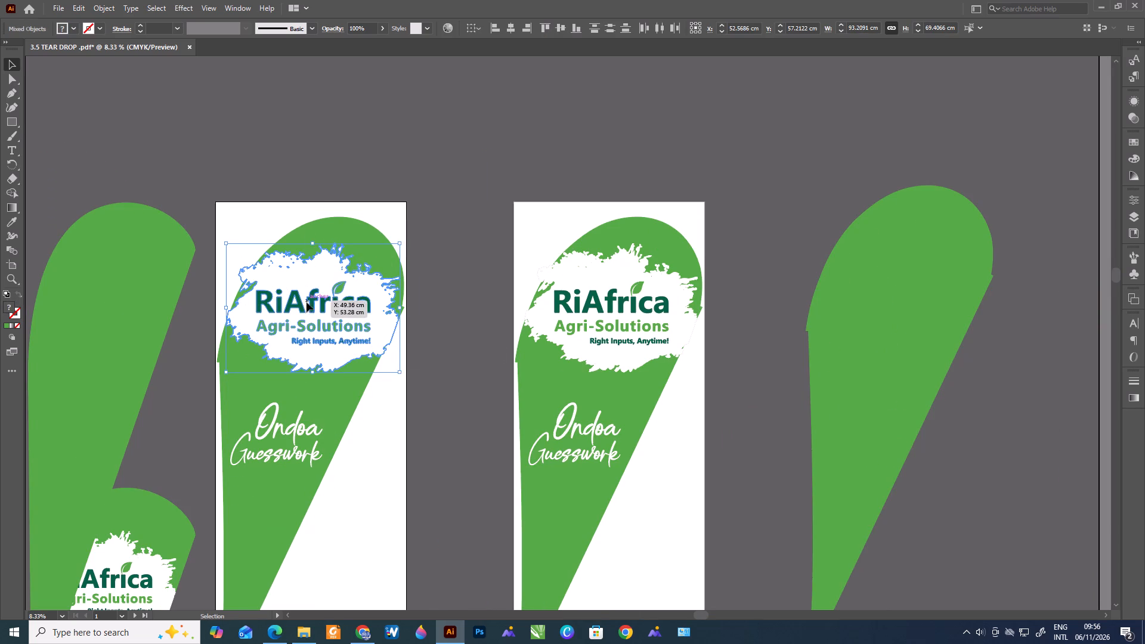
left_click_drag(307, 302, 298, 321)
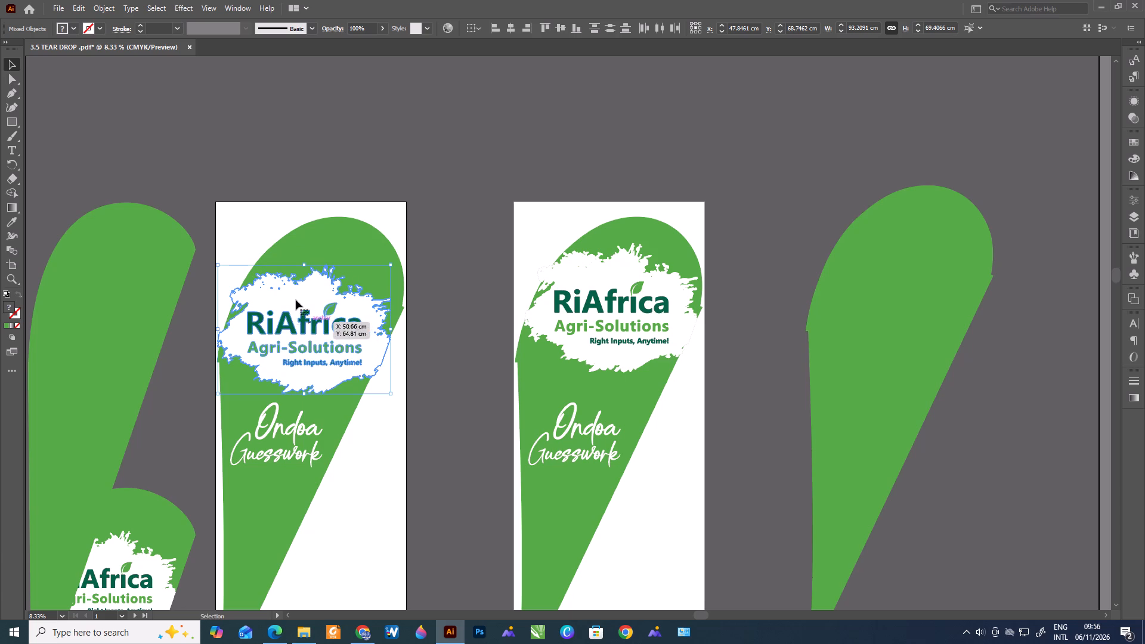
left_click(305, 264, "shift")
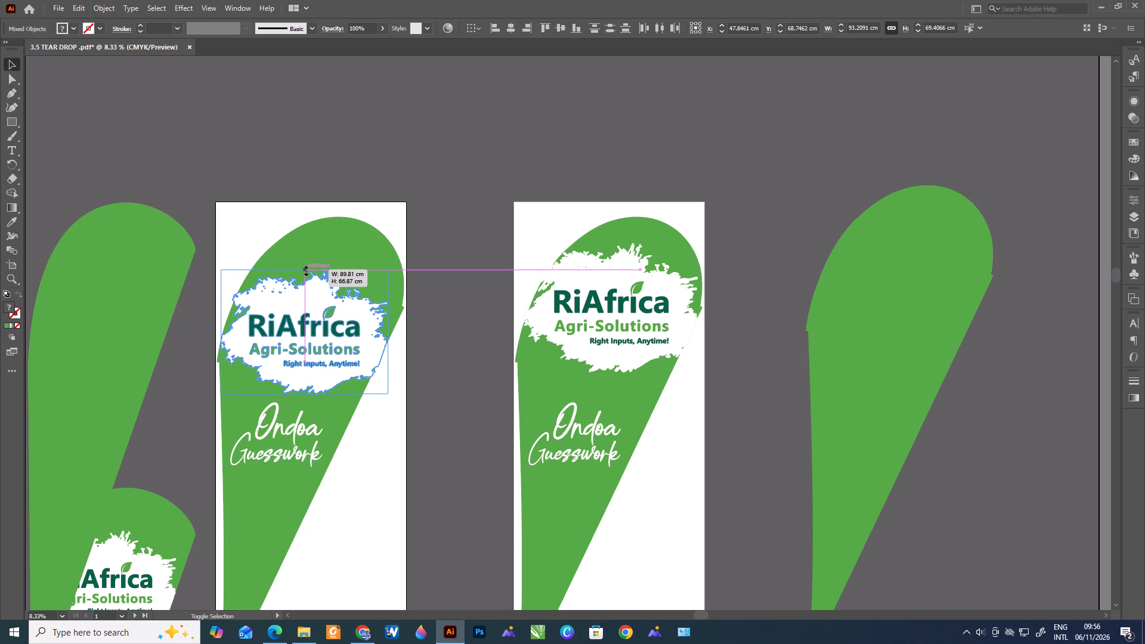
Move the spare green teardrop onto the first banner, aligned exactly over the locked teardrop from tip to top curve.
scroll(403, 350, "down", 2, "alt")
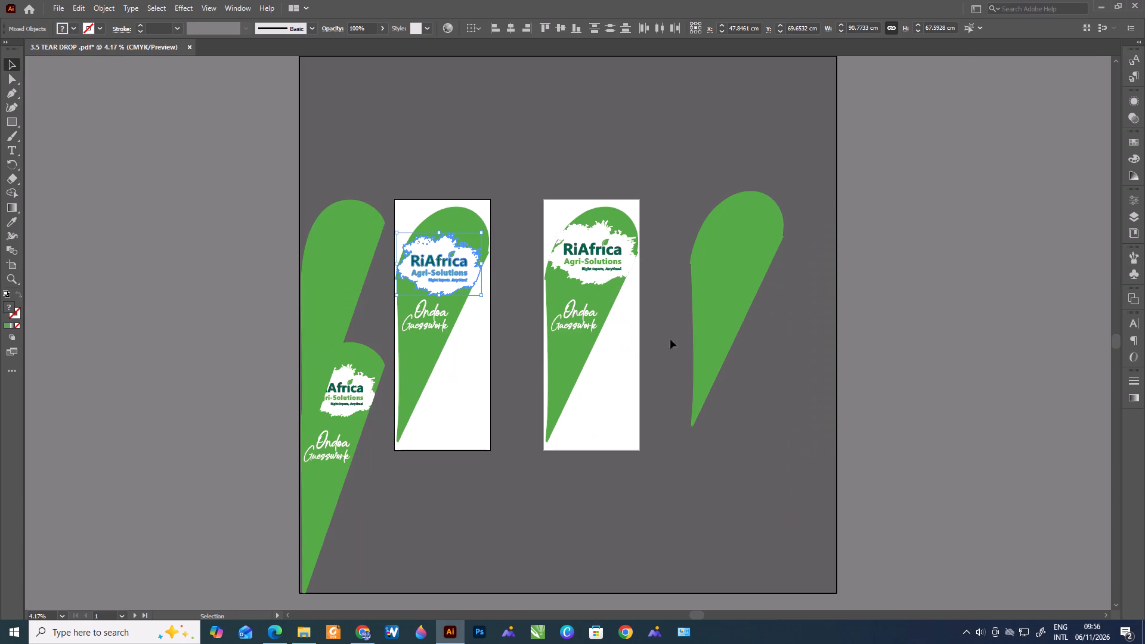
left_click_drag(716, 332, 421, 345)
scroll(404, 439, "up", 3, "alt")
scroll(196, 431, "up", 1)
key("space")
left_click_drag(111, 416, 376, 382)
scroll(422, 438, "up", 3, "alt")
scroll(330, 391, "up", 2, "alt")
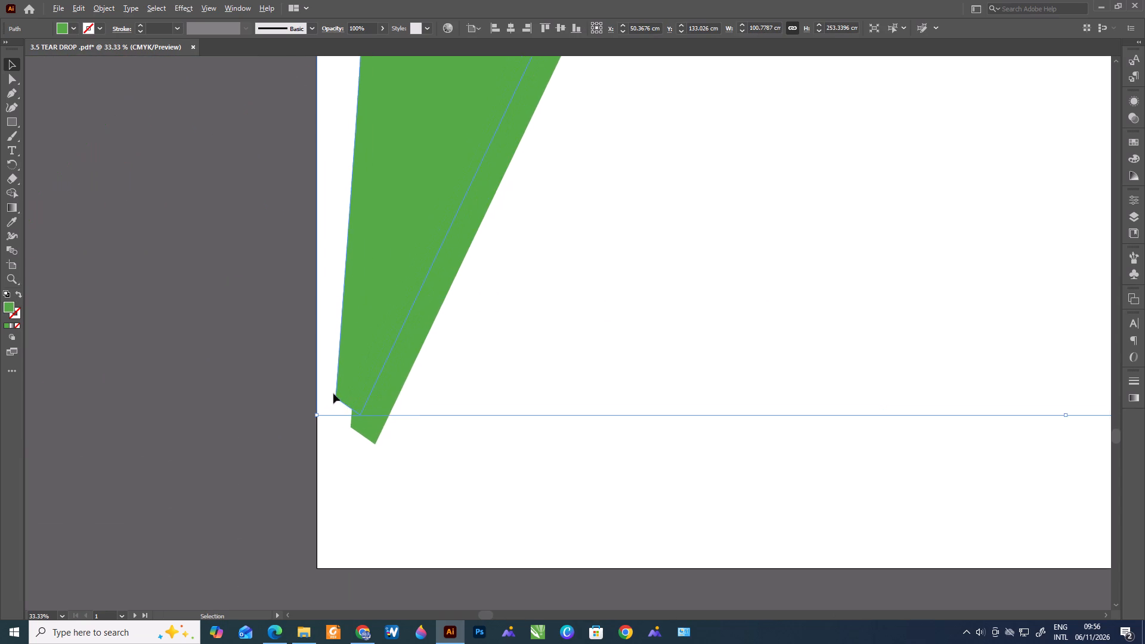
scroll(333, 394, "up", 2, "alt")
left_click_drag(369, 390, 401, 460)
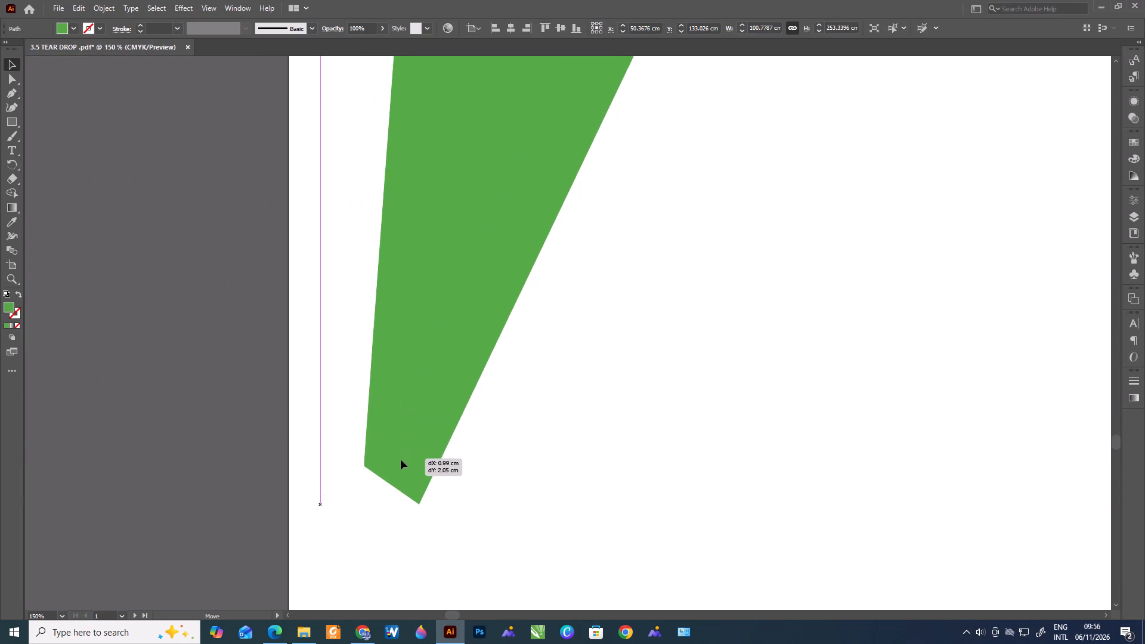
left_click_drag(401, 460, 401, 454)
scroll(378, 465, "up", 2, "alt")
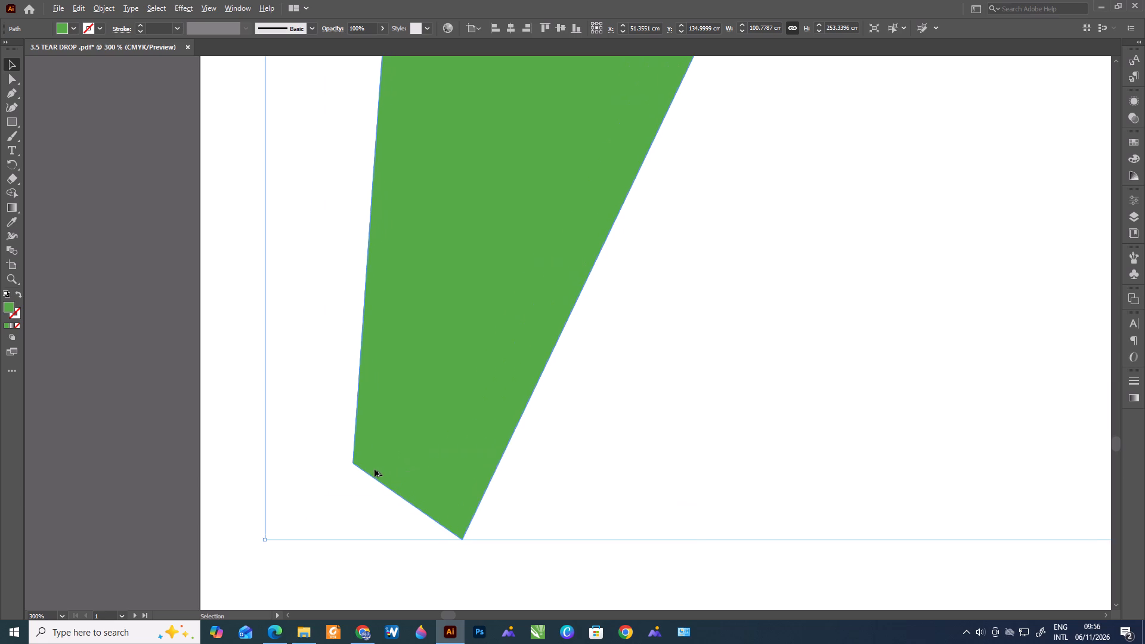
scroll(375, 469, "up", 1, "alt")
left_click_drag(613, 467, 482, 476)
scroll(404, 417, "down", 4, "alt")
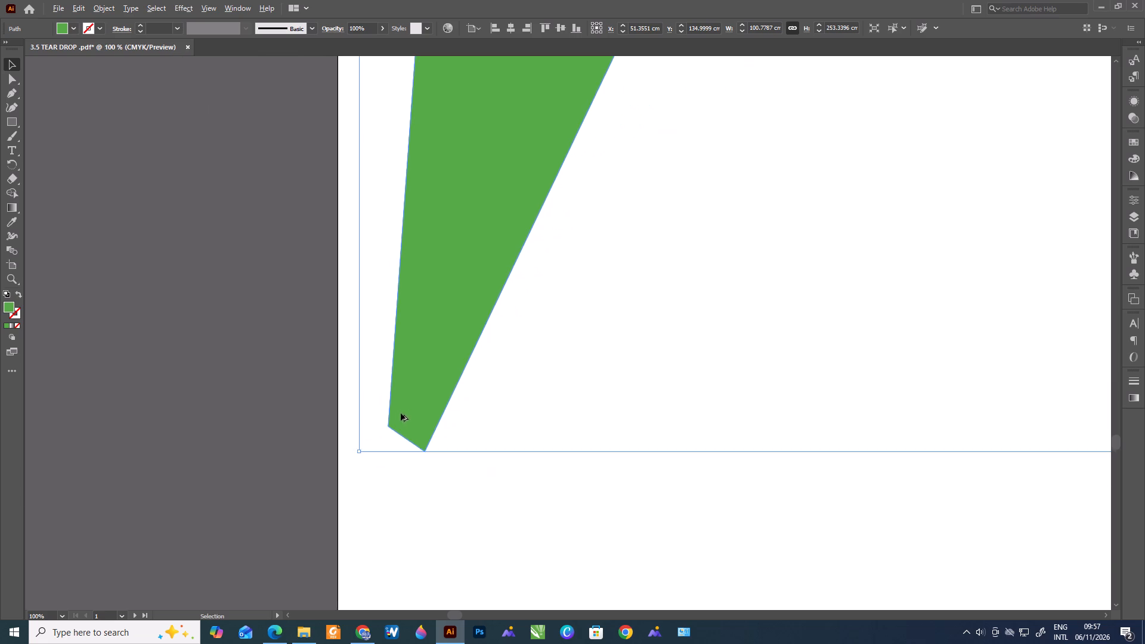
scroll(401, 413, "down", 8, "alt")
scroll(405, 401, "up", 4)
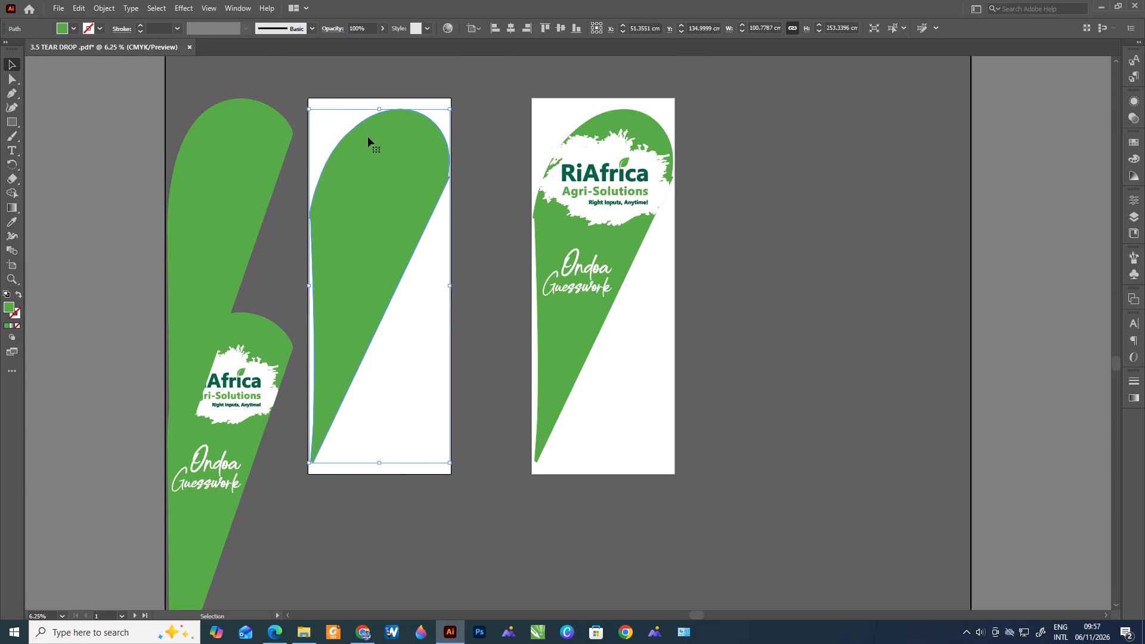
scroll(444, 134, "up", 4, "alt")
scroll(291, 261, "up", 3, "alt")
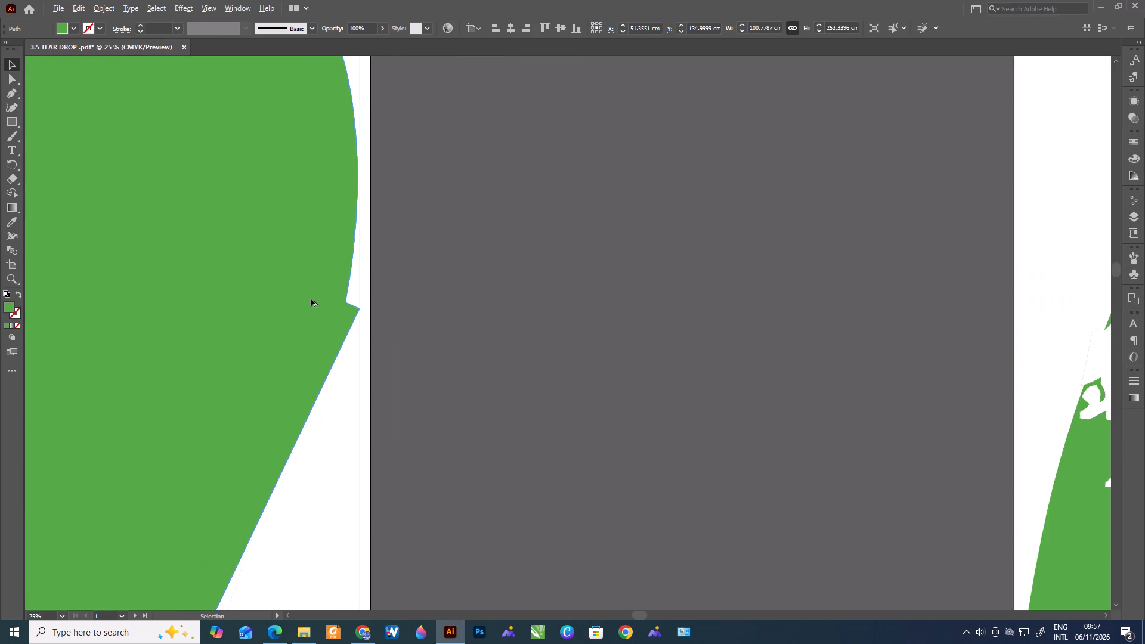
Select the first banner's logo and Ondoa Guesswork artwork together with the front teardrop and make a clipping mask.
scroll(450, 290, "down", 8, "alt")
left_click_drag(429, 209, 490, 371)
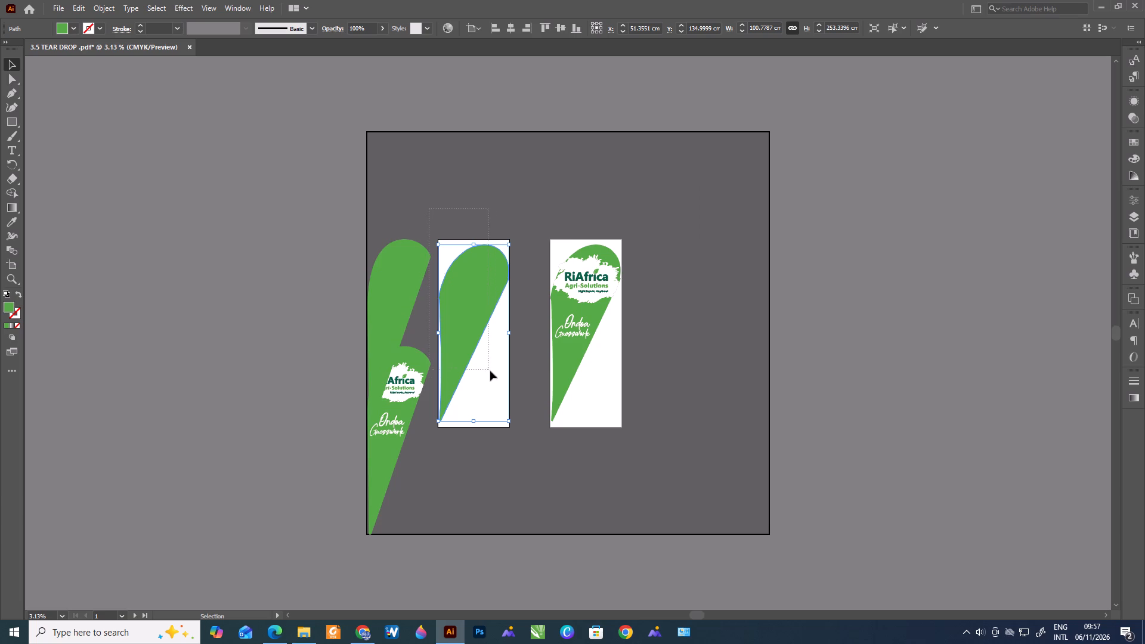
left_click_drag(490, 371, 434, 232)
left_click_drag(434, 232, 434, 226)
left_click_drag(442, 215, 508, 373)
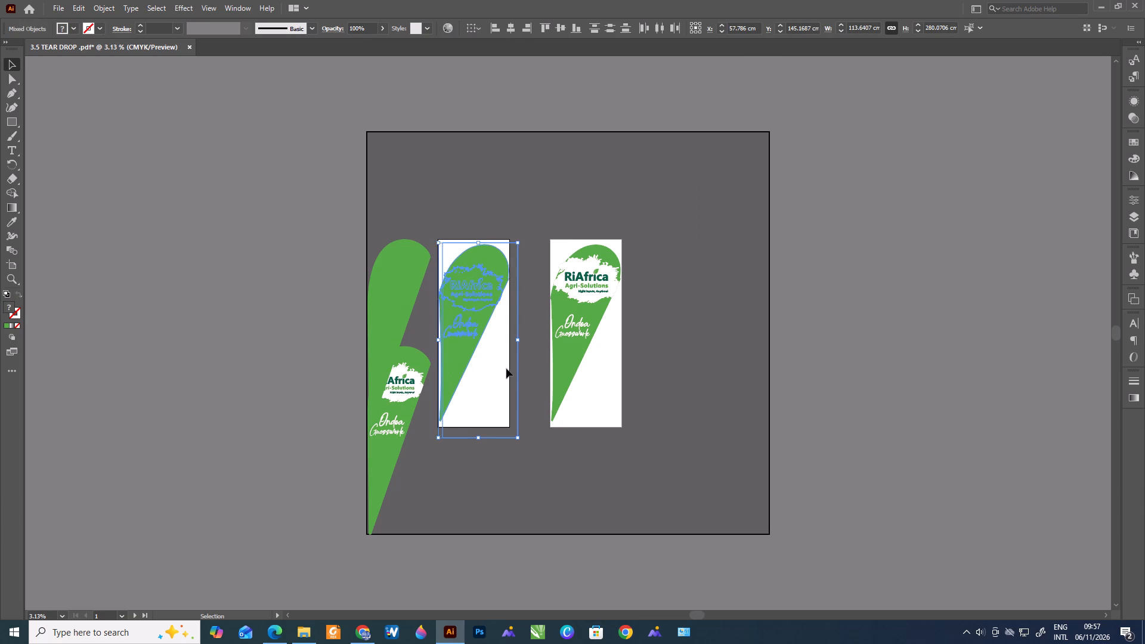
key("ctrl+7")
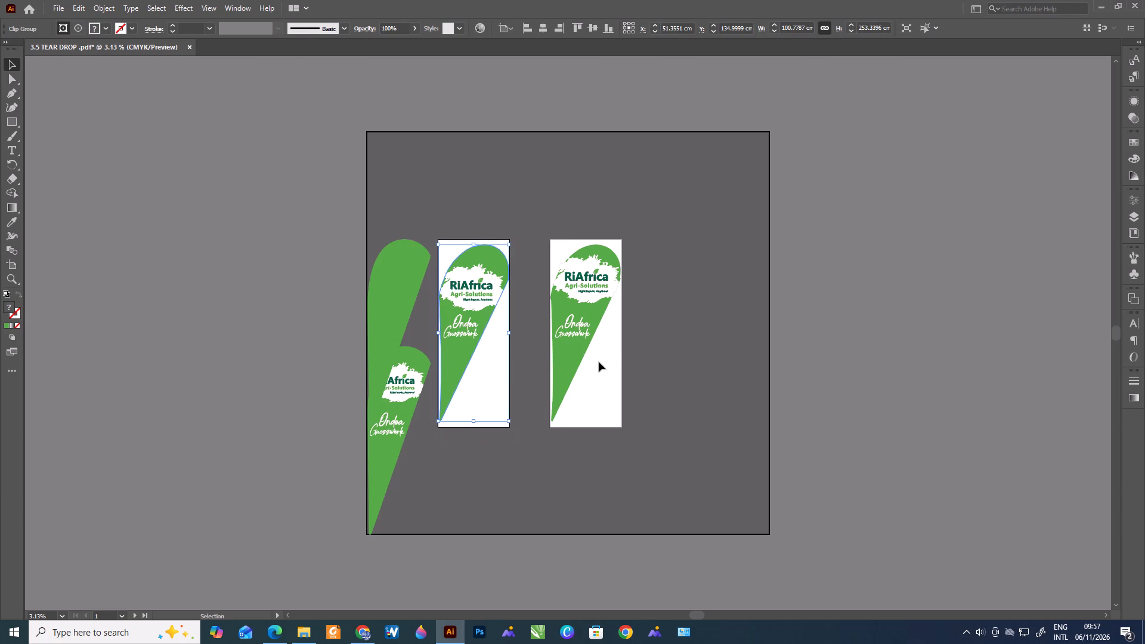
Lock the green background teardrop on the second banner artboard.
left_click(621, 346)
left_click(588, 293)
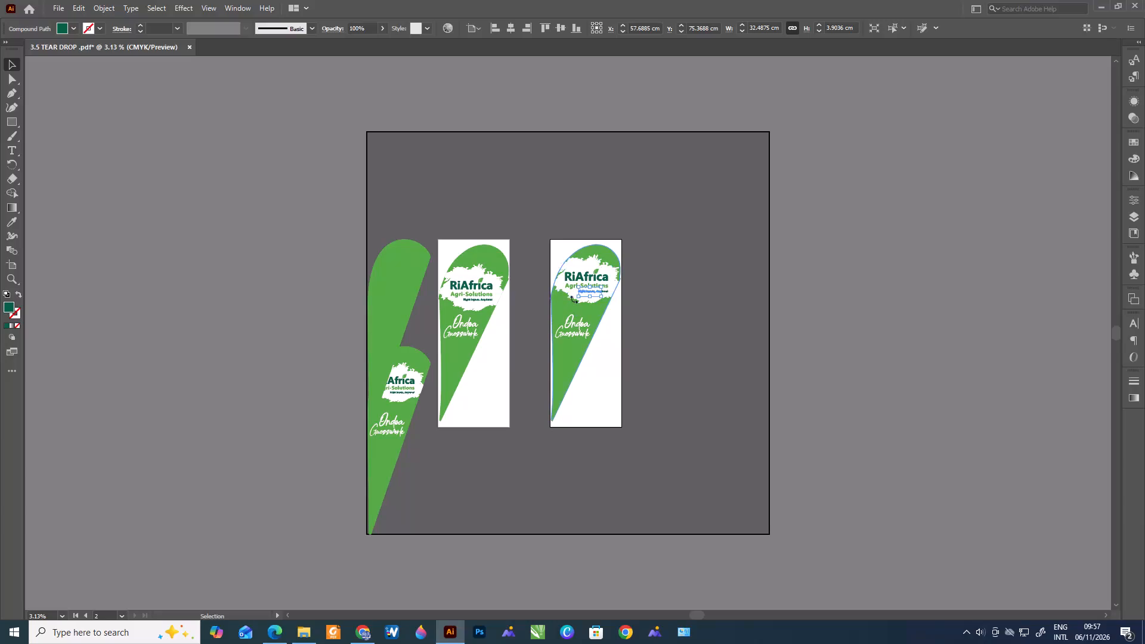
scroll(587, 273, "up", 2, "alt")
left_click(549, 290)
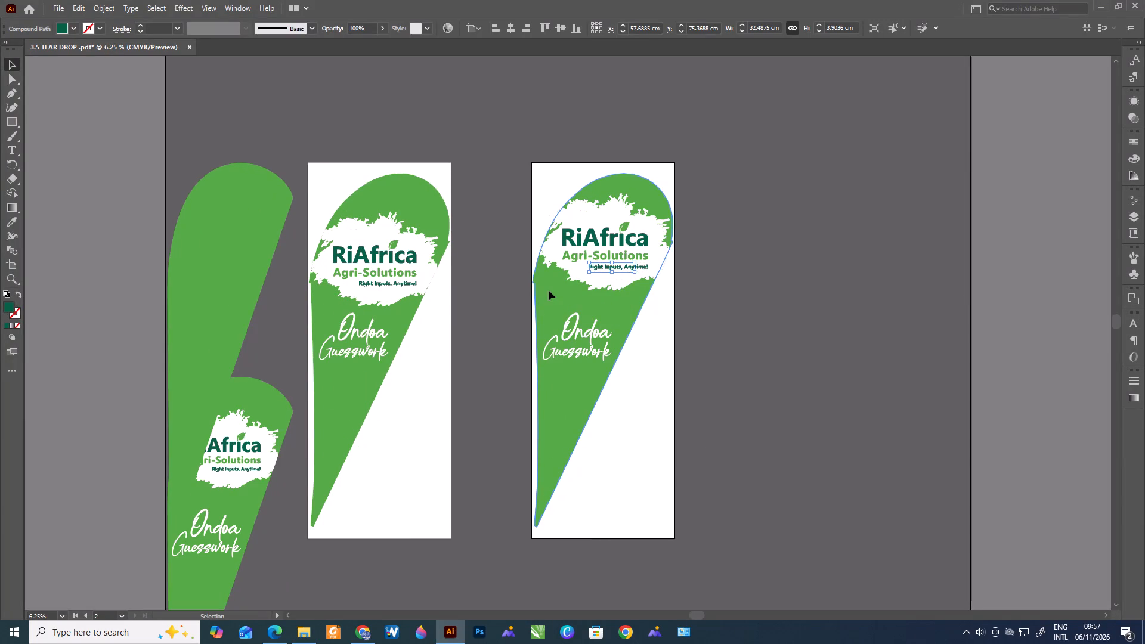
key("ctrl+2")
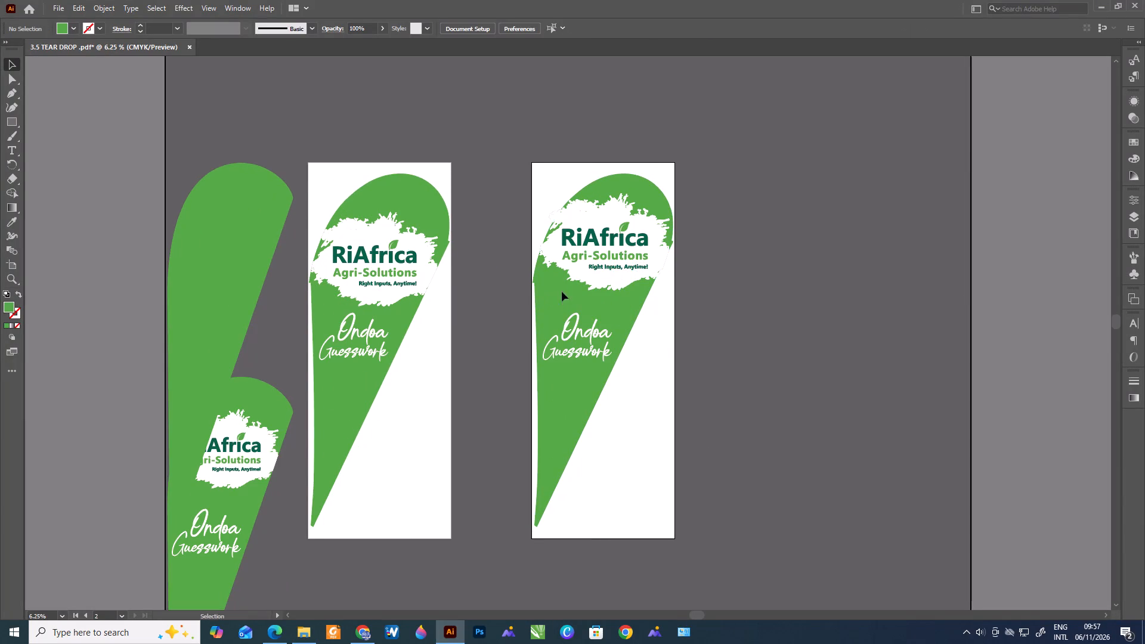
Delete the RiAfrica logo, white splash and Ondoa Guesswork lettering from the second banner, leaving only its green teardrop.
key("space")
left_click_drag(560, 311, 516, 343)
left_click_drag(493, 216, 651, 430)
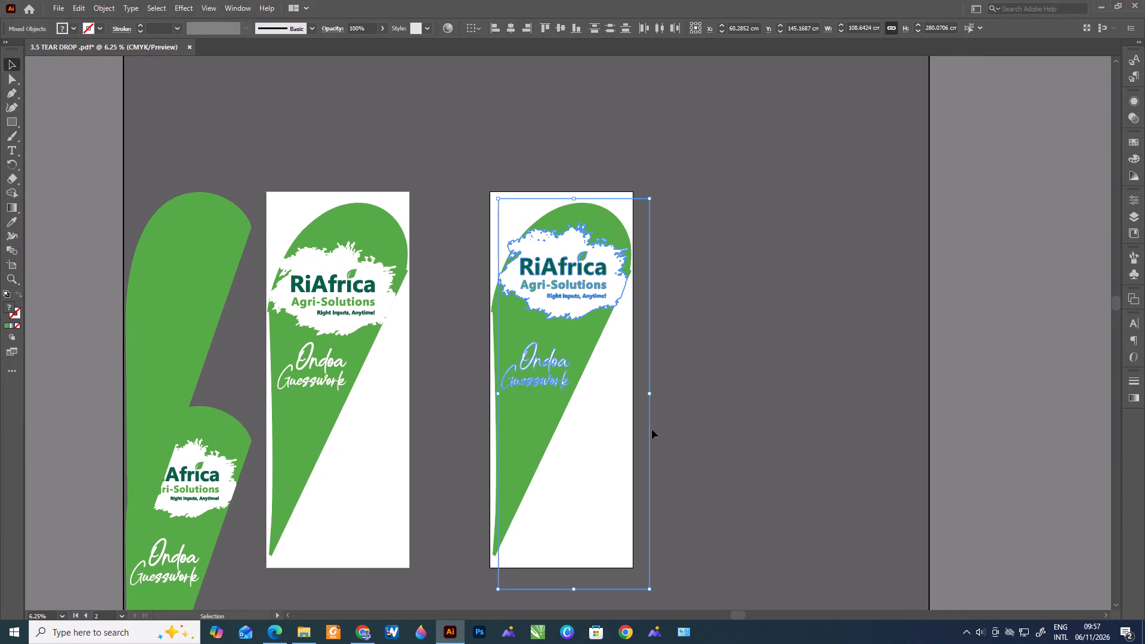
key("BackSpace")
left_click(543, 389)
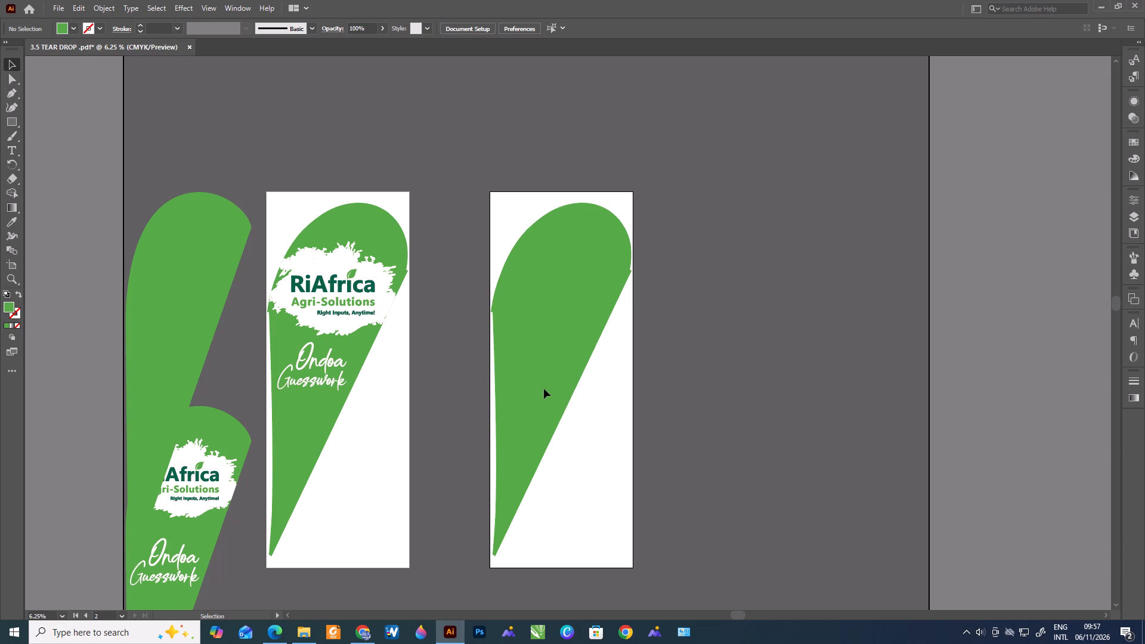
Unlock all locked objects and clear the selection.
left_click(91, 0)
left_click(138, 103)
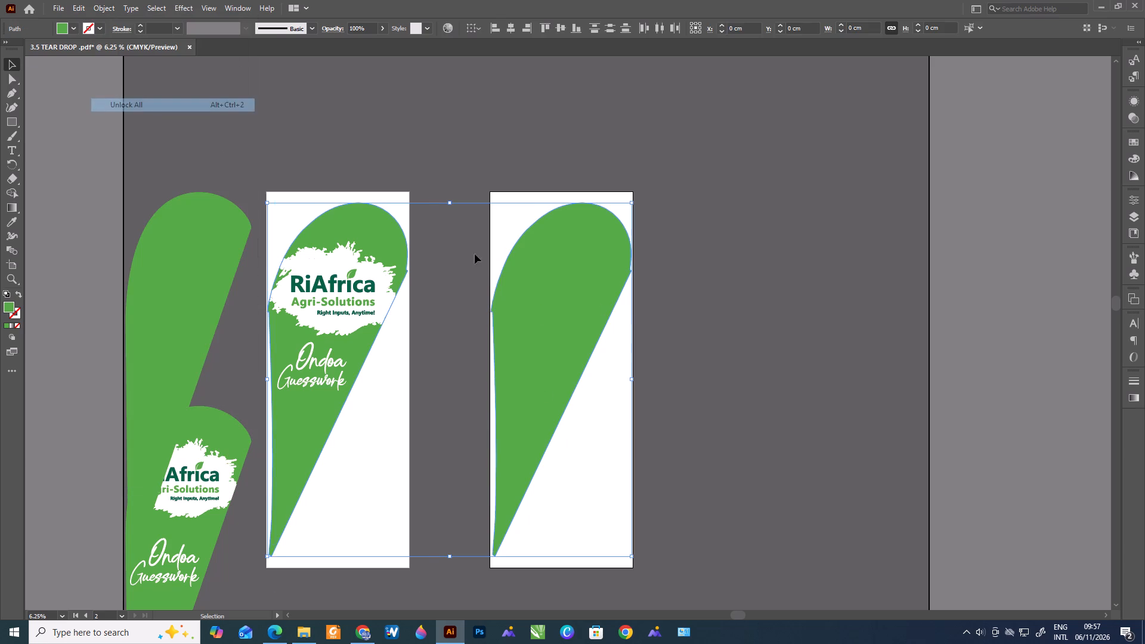
left_click(678, 306)
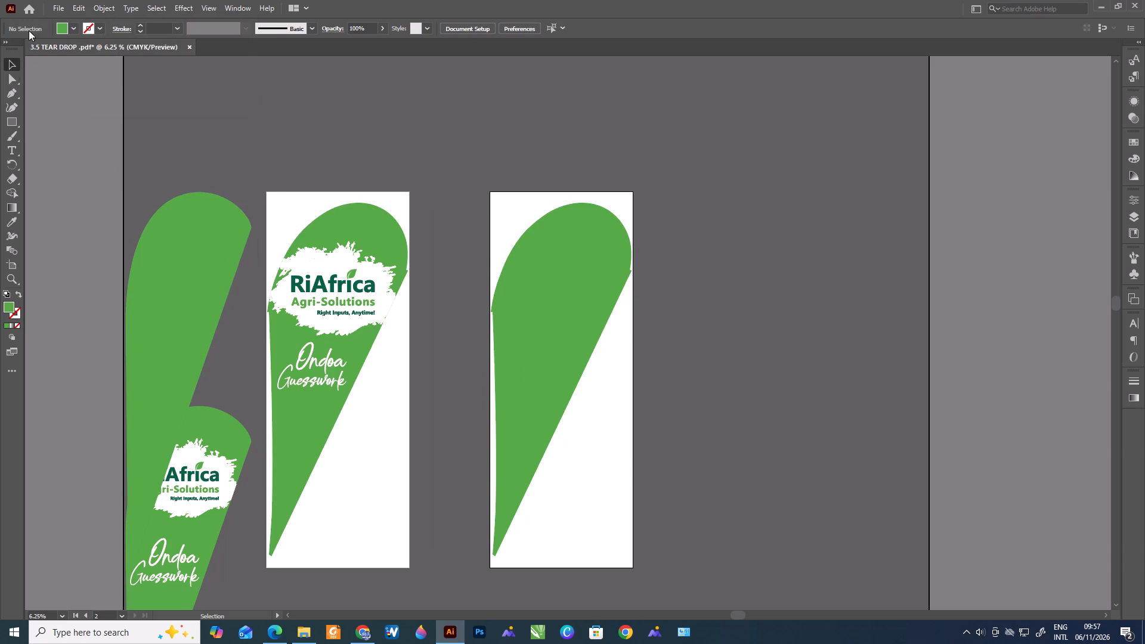
Place RiAfrica teardrop 1 from Downloads as a linked file on the empty canvas right of the second artboard.
left_click(52, 5)
left_click(92, 219)
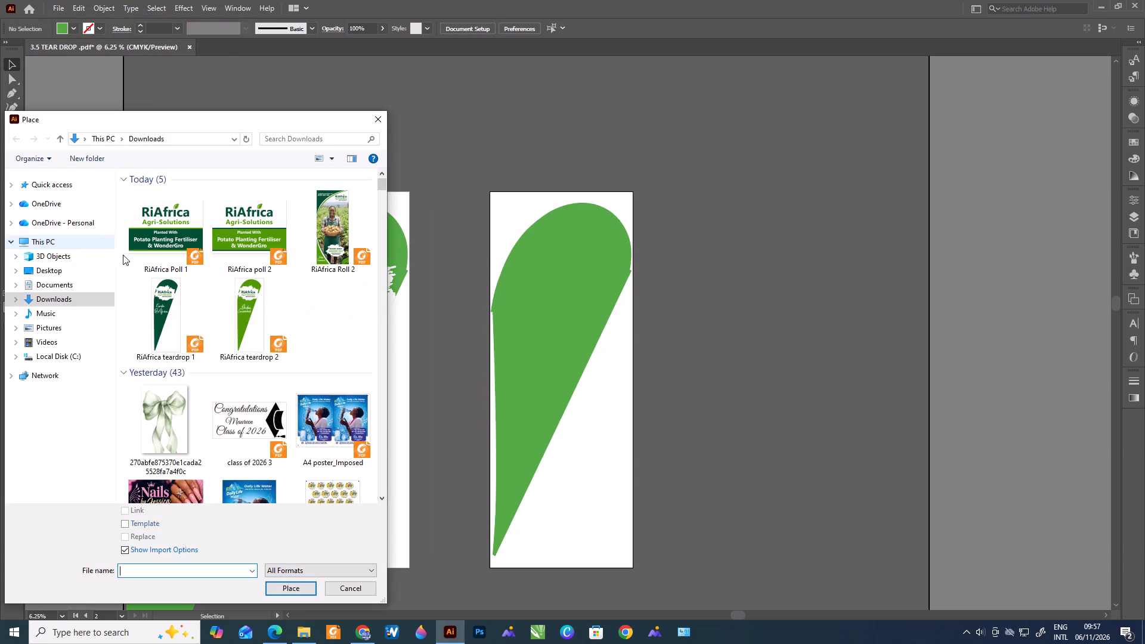
left_click(173, 304)
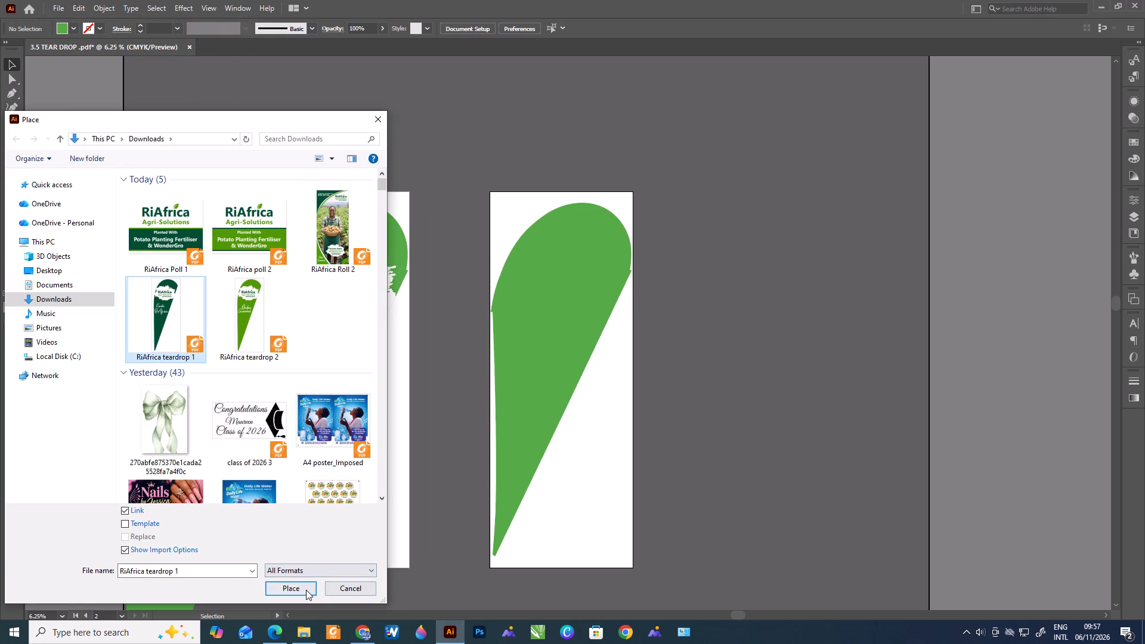
left_click(306, 590)
left_click(168, 359)
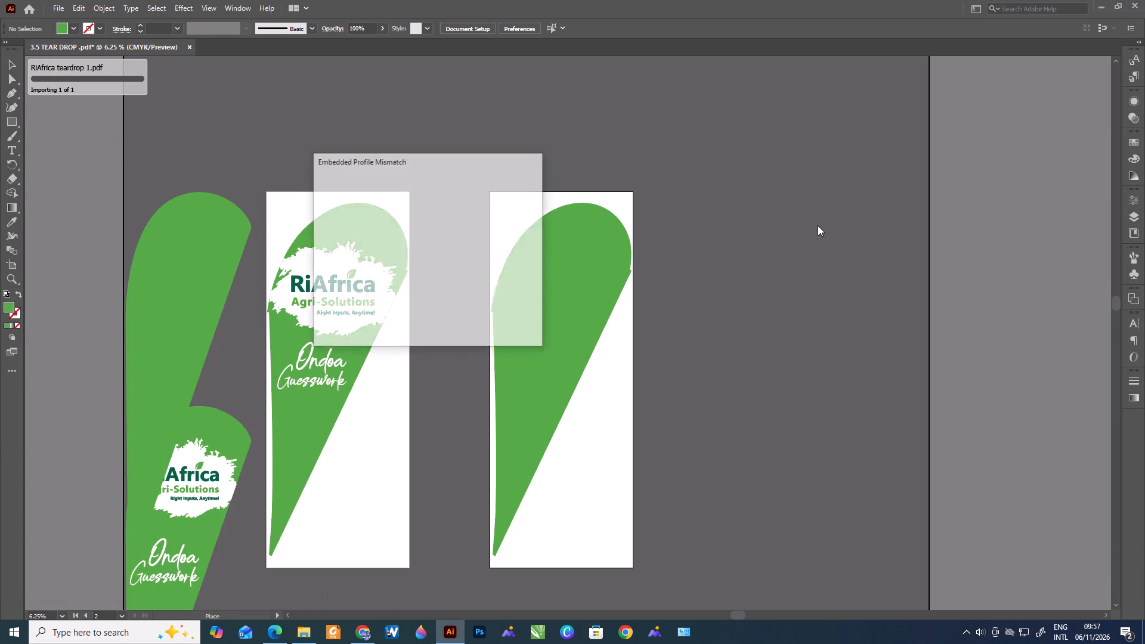
left_click(442, 316)
left_click(723, 163)
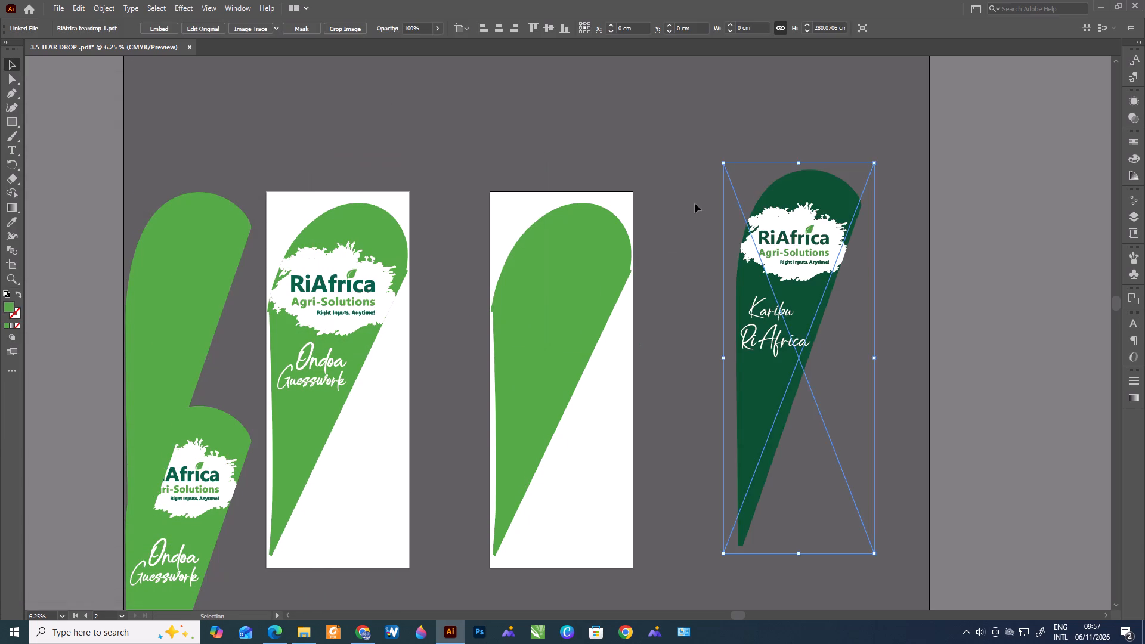
Move the placed dark green teardrop farther right and duplicate it into the space beside the second artboard.
scroll(694, 210, "down", 2, "alt")
key("space")
left_click_drag(711, 205, 677, 316)
scroll(670, 337, "down", 1)
left_click_drag(671, 355, 679, 356)
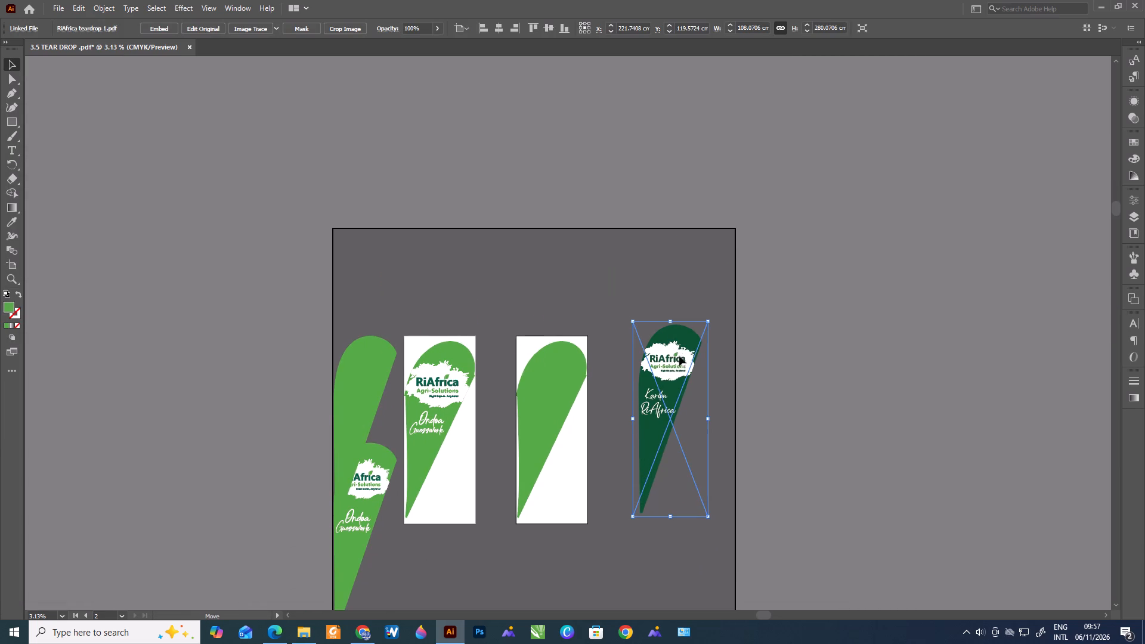
left_click_drag(679, 356, 695, 356)
scroll(671, 374, "up", 1, "alt")
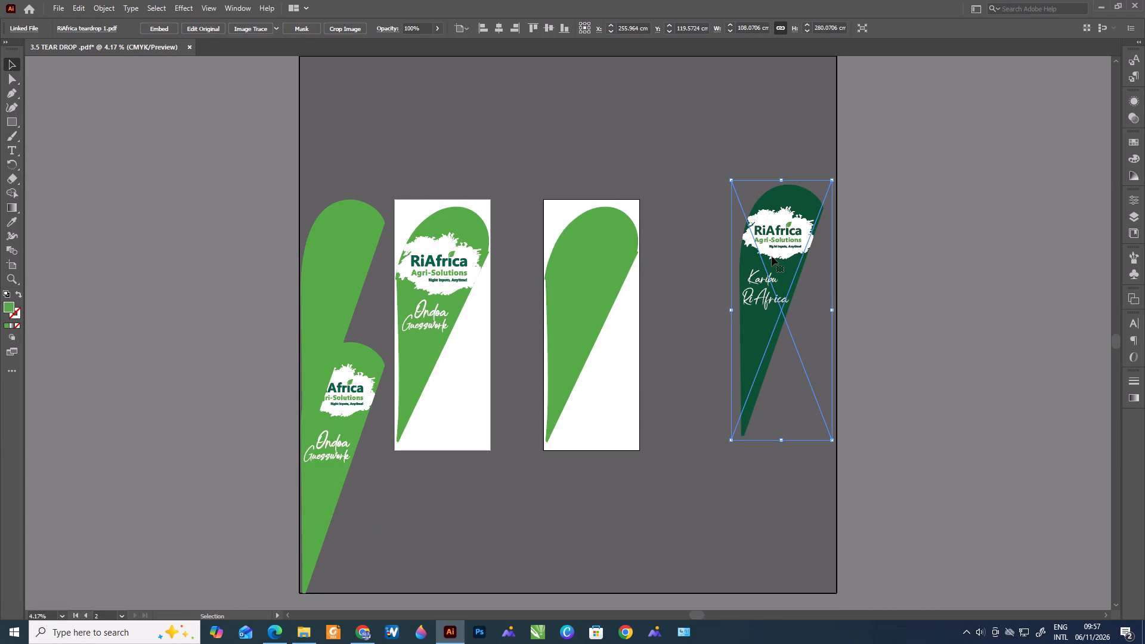
left_click_drag(772, 256, 686, 264, "alt")
Move the outer dark green teardrop straight down, to the lower right of its copy, as a spare reference.
key("space")
left_click_drag(739, 260, 711, 268)
left_click_drag(754, 264, 757, 262)
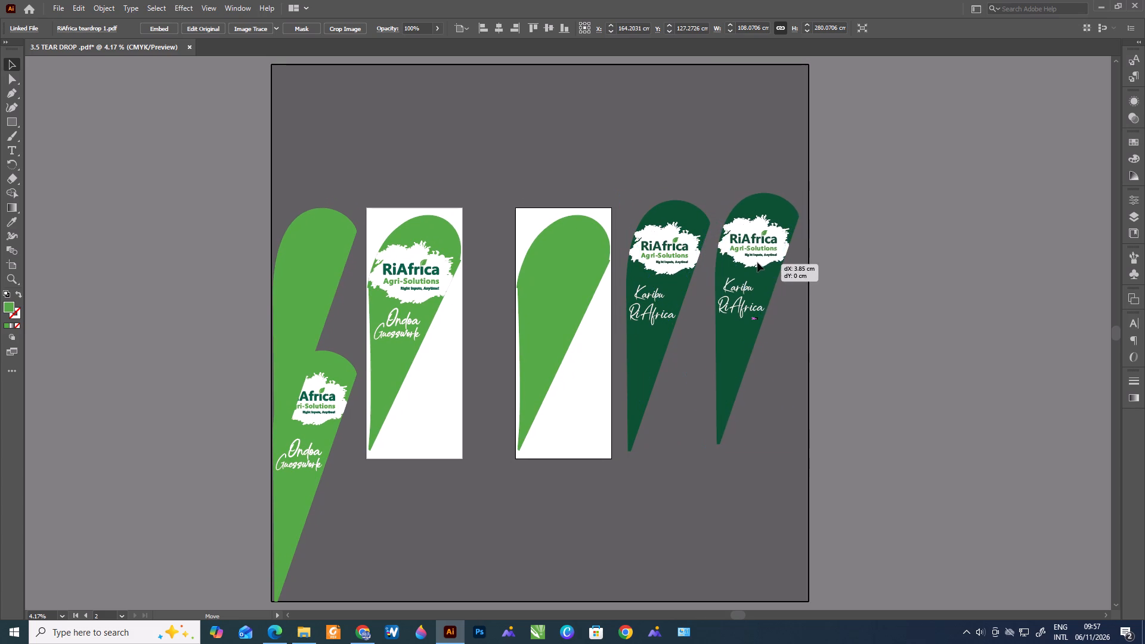
left_click_drag(757, 262, 756, 413)
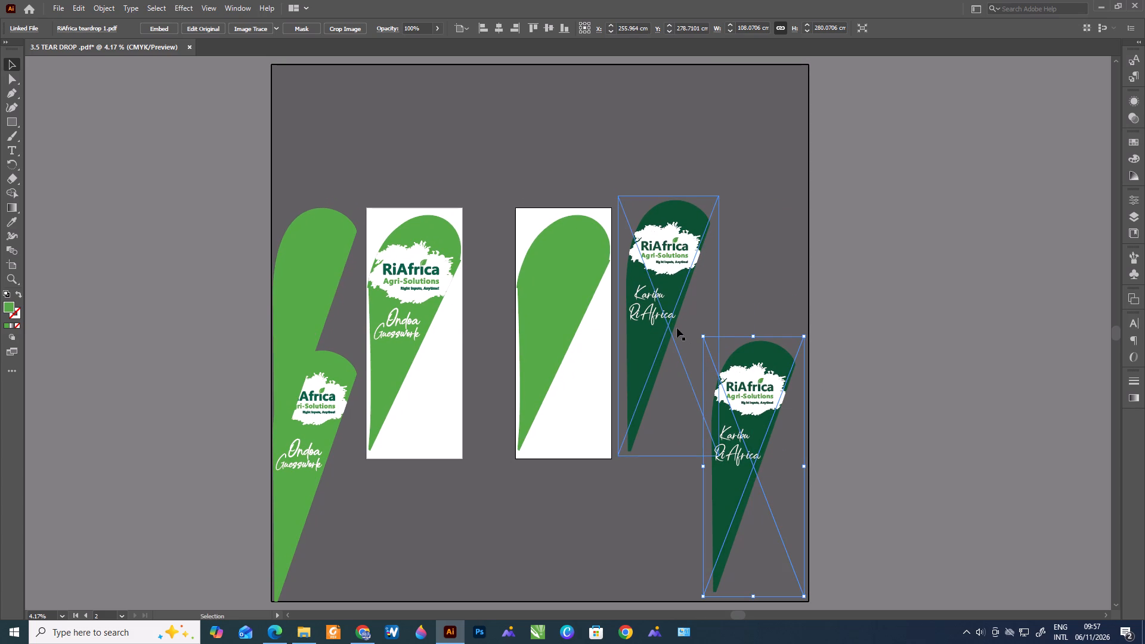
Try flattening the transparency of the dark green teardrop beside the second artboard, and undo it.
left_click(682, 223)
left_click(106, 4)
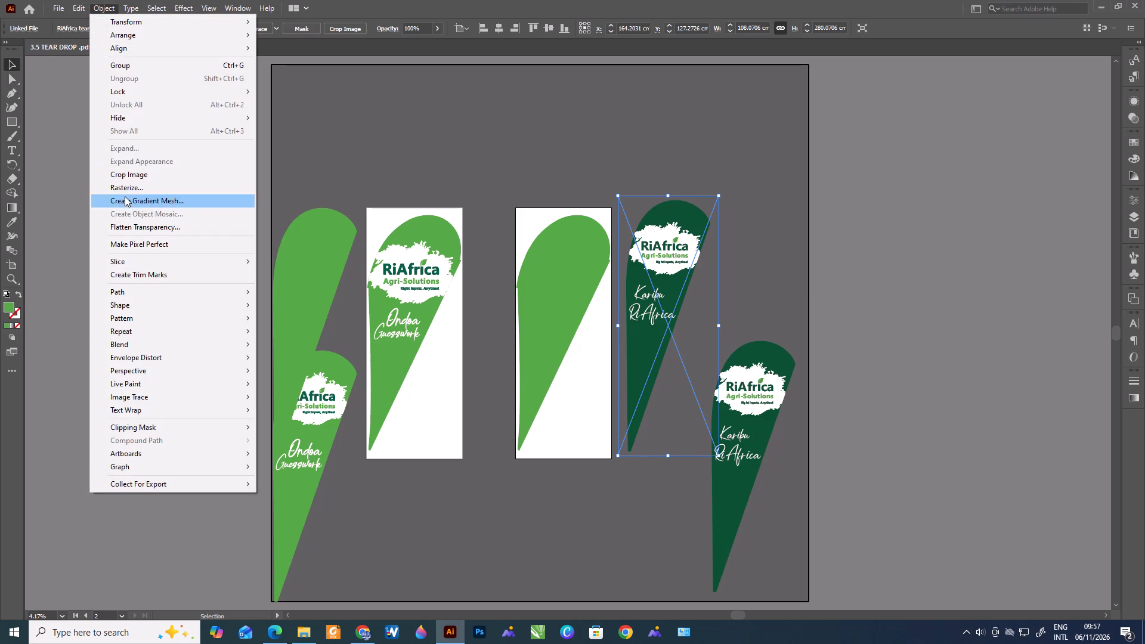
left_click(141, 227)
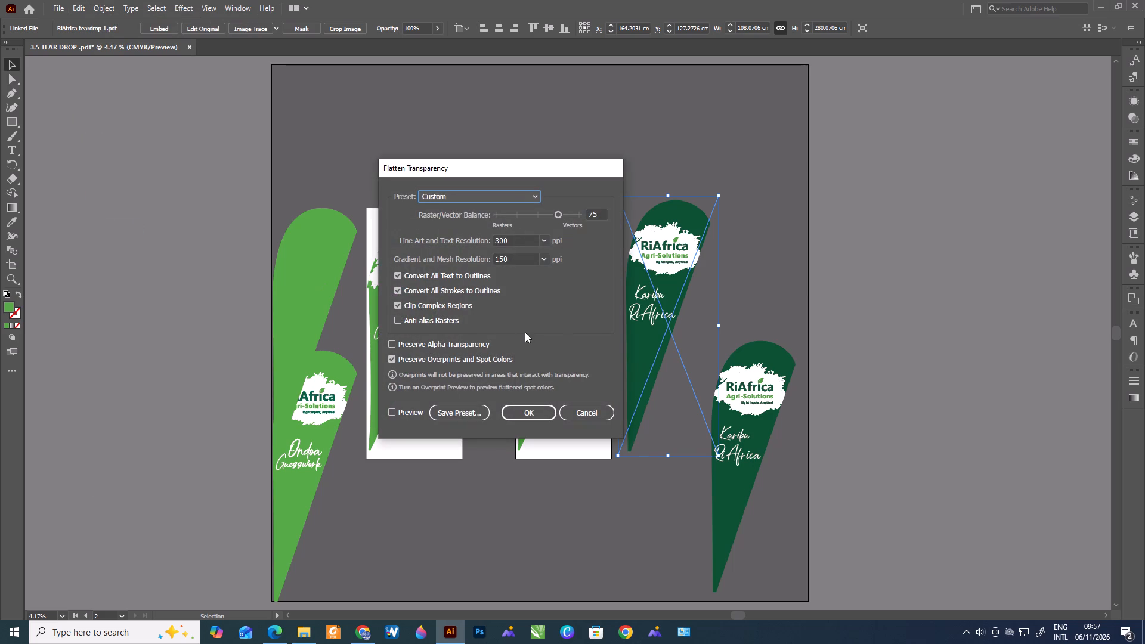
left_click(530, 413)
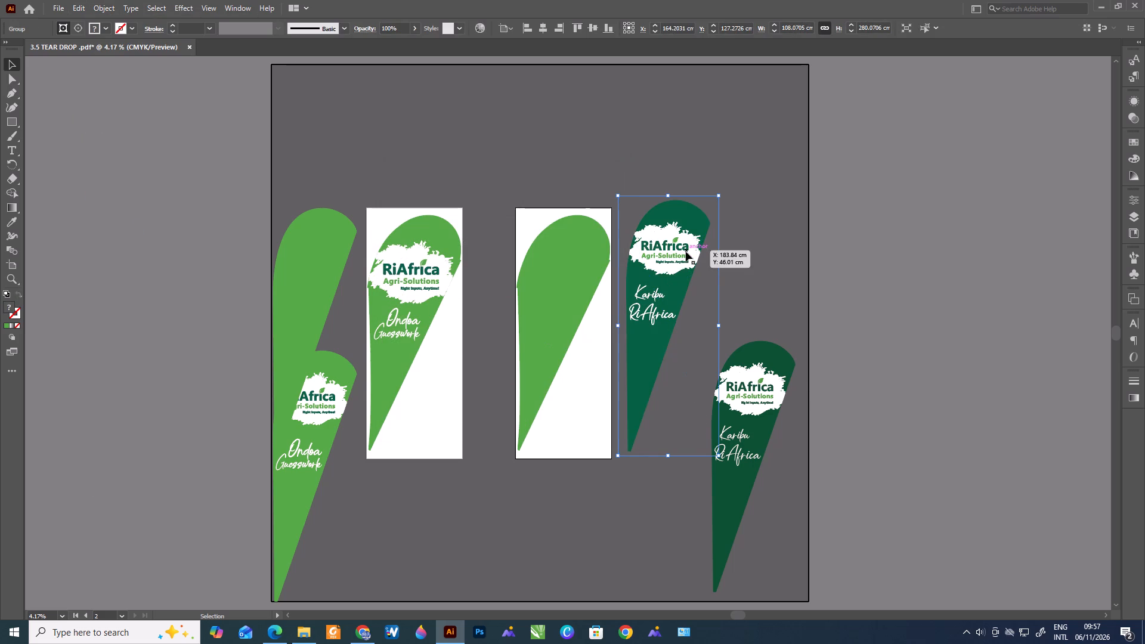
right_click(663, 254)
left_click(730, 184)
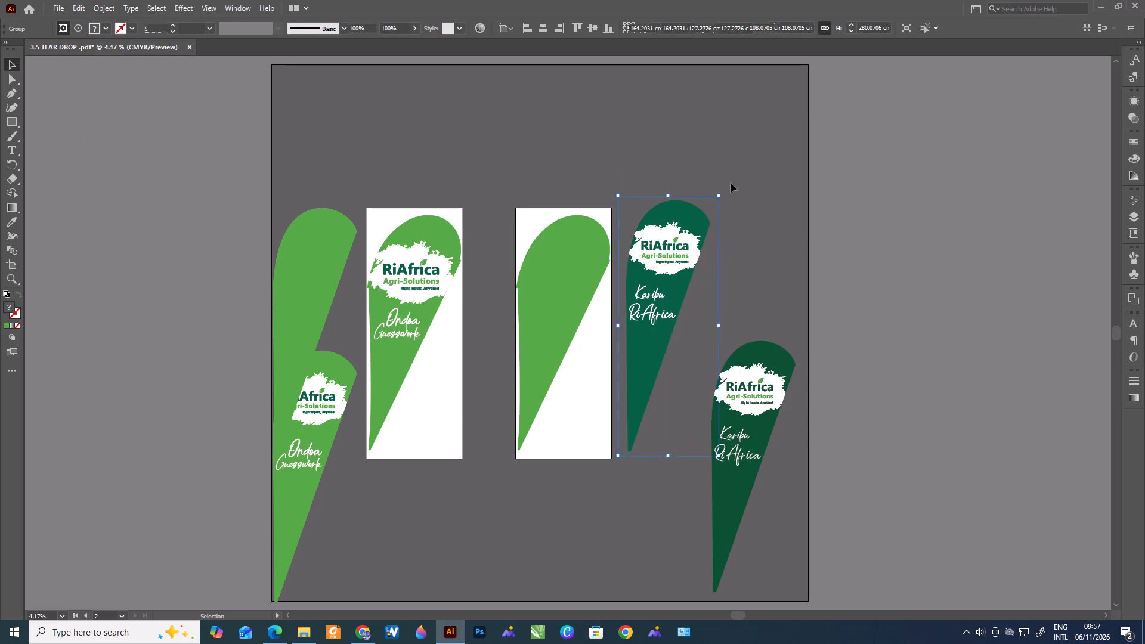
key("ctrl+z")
Duplicate the dark green teardrop beside the second artboard slightly up and to the right, overlapping the original.
left_click_drag(657, 293, 707, 283, "alt")
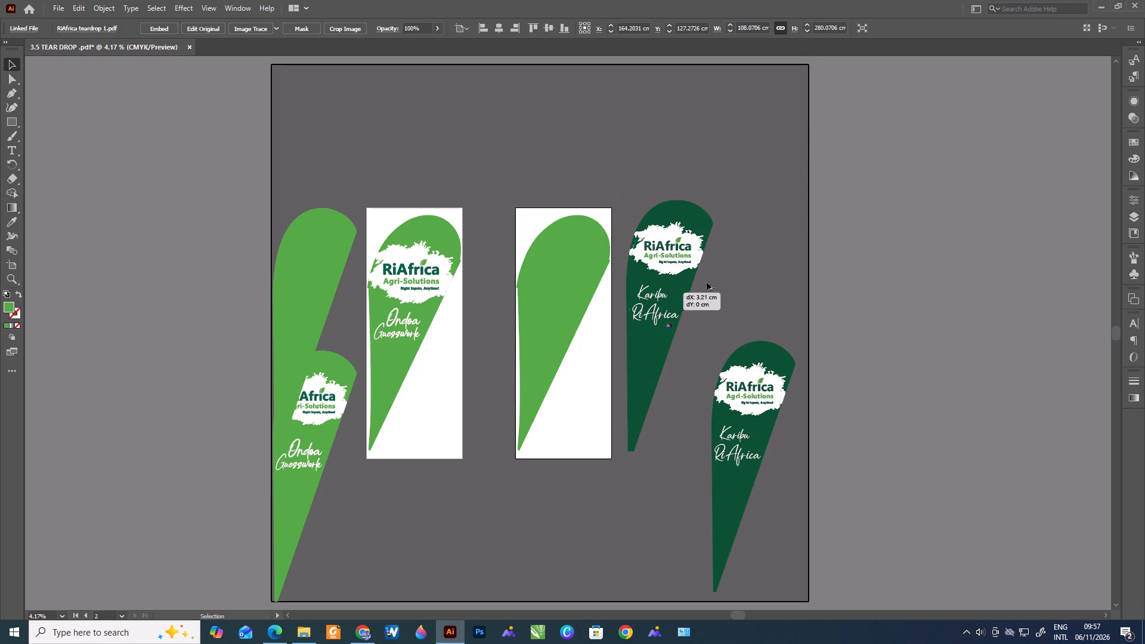
left_click_drag(707, 283, 713, 282, "alt")
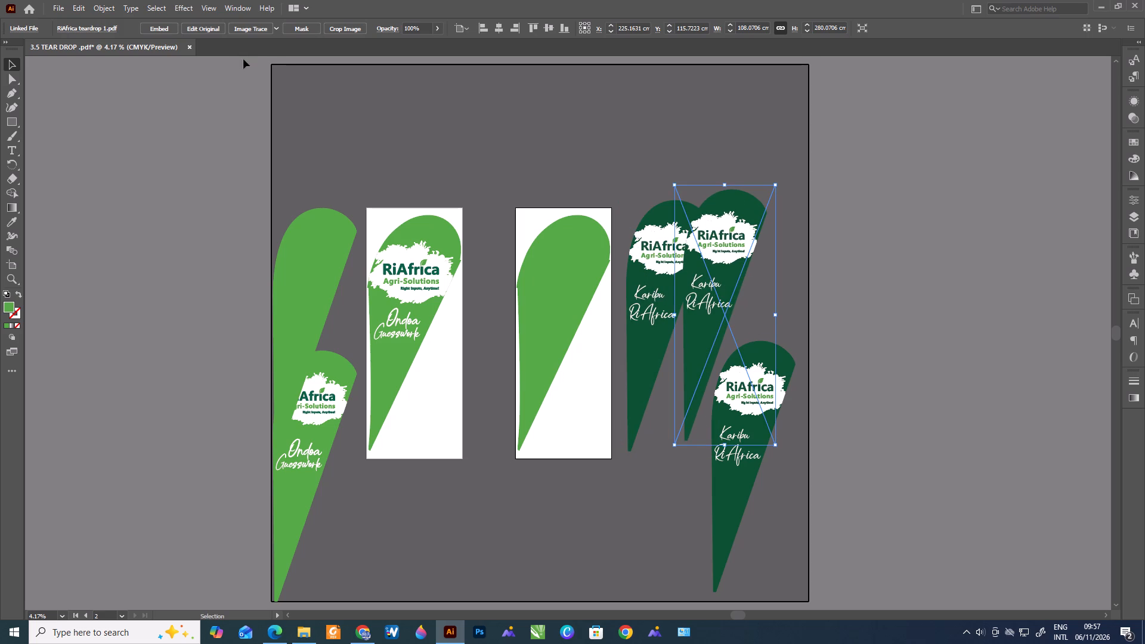
Ungroup the lower light green Ondoa Guesswork teardrop left of the first artboard and clear the selection.
left_click(318, 452)
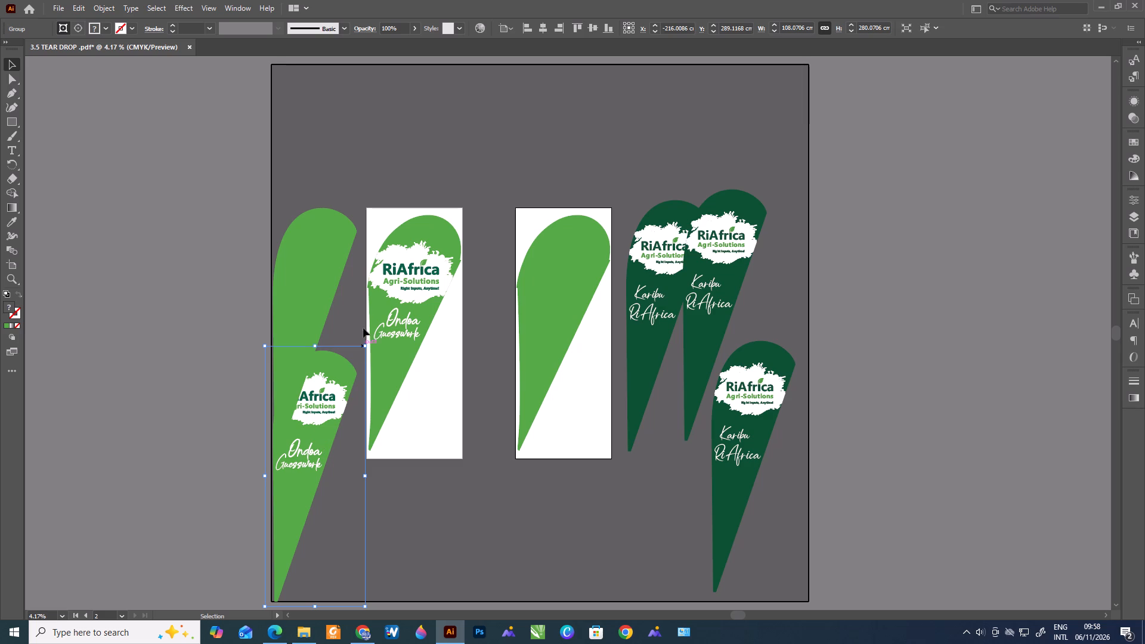
scroll(369, 251, "up", 5, "alt")
key("space")
key("space")
key("space")
key("space")
key("space")
key("space")
key("space")
key("space")
key("space")
key("space")
key("space")
key("space")
left_click_drag(281, 271, 407, 265)
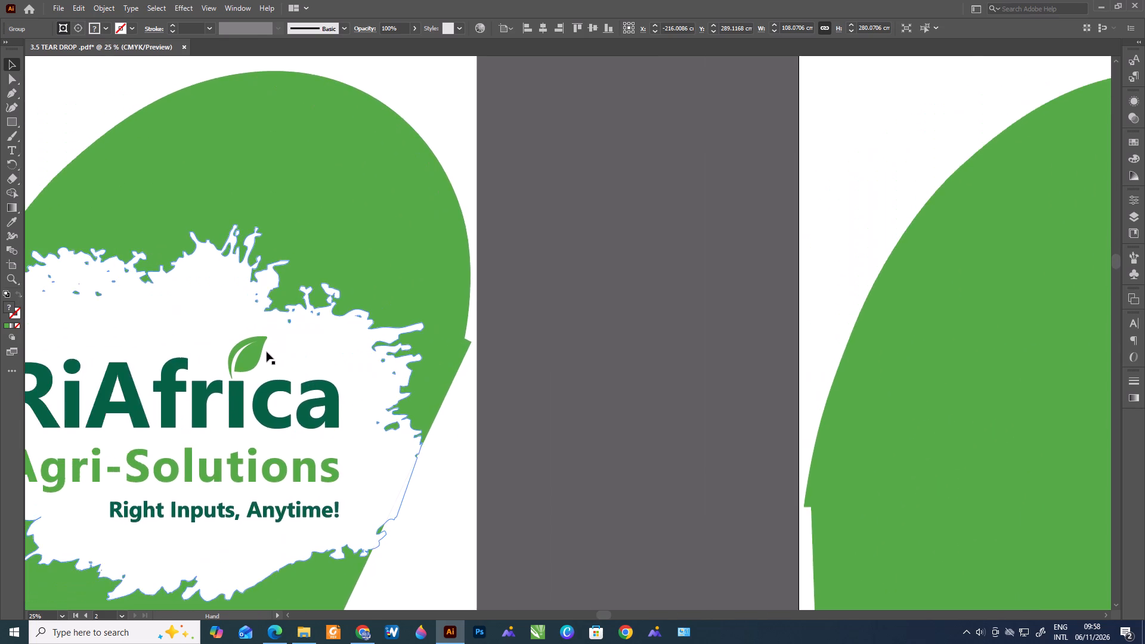
scroll(267, 352, "up", 3, "alt")
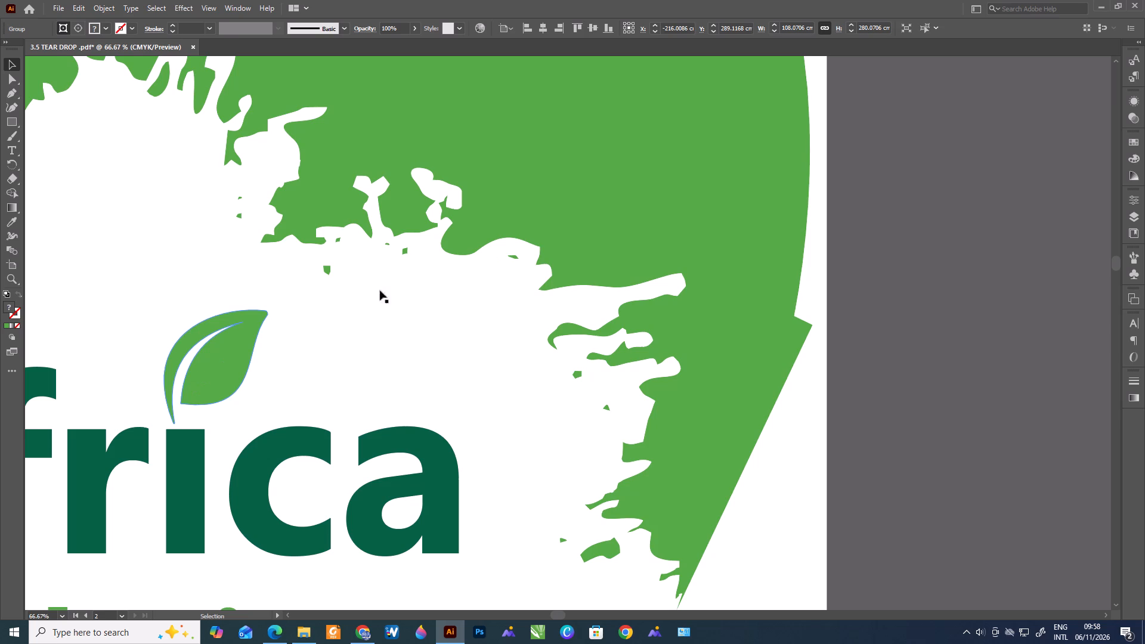
scroll(640, 176, "down", 4, "alt")
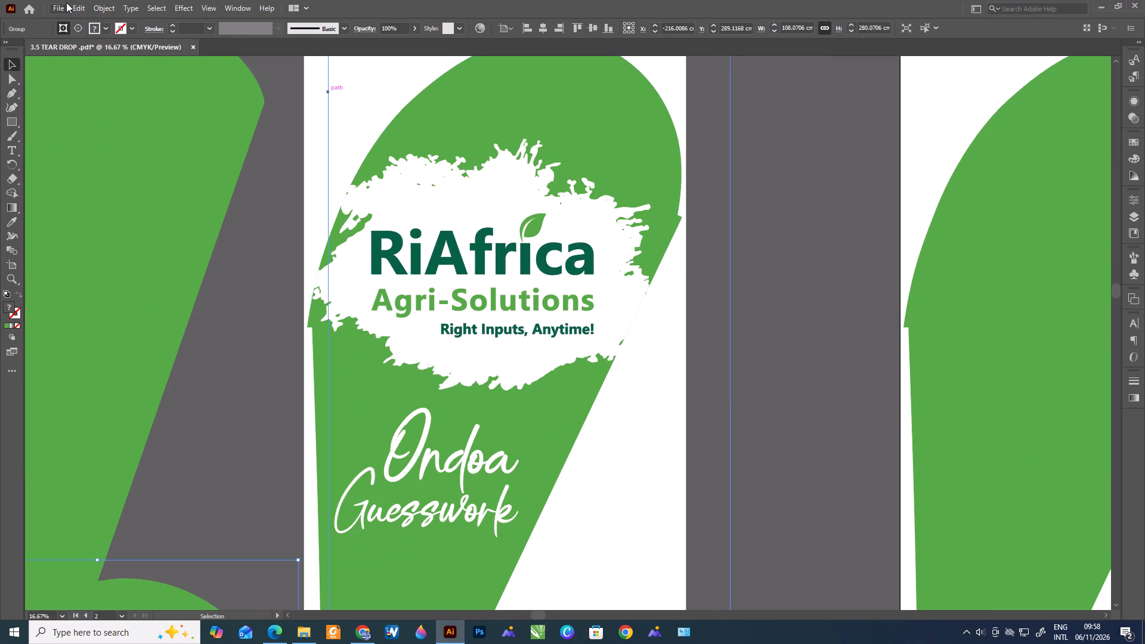
left_click(96, 7)
left_click(145, 79)
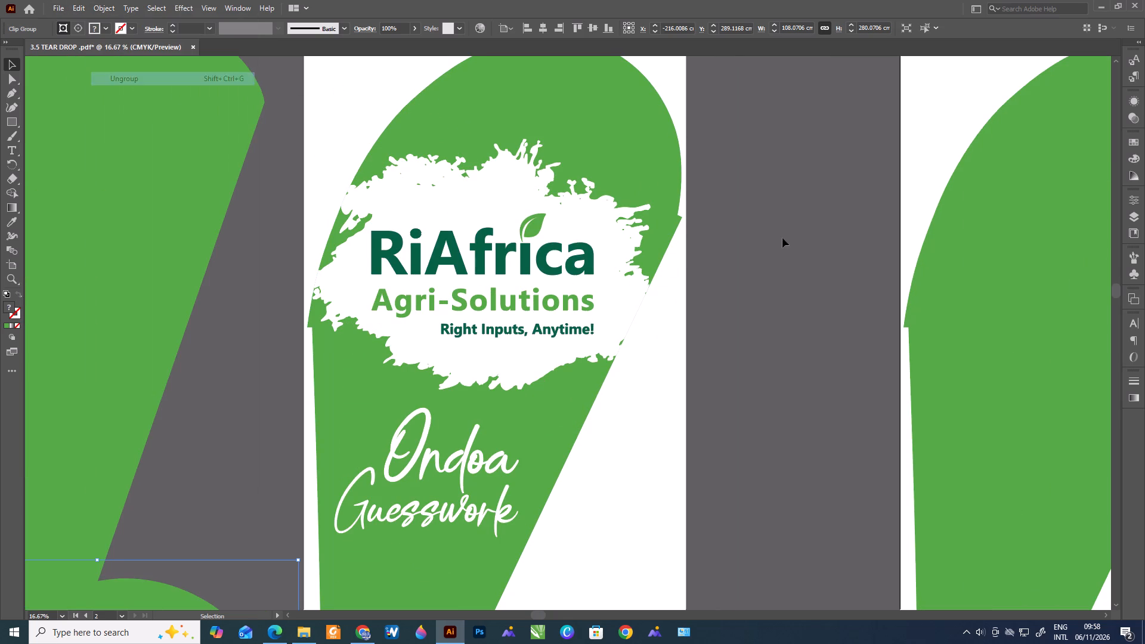
left_click(793, 205)
Match the teardrop background on the first artboard to the light green of the RiAfrica logo's leaf with the Eyedropper.
left_click(614, 116)
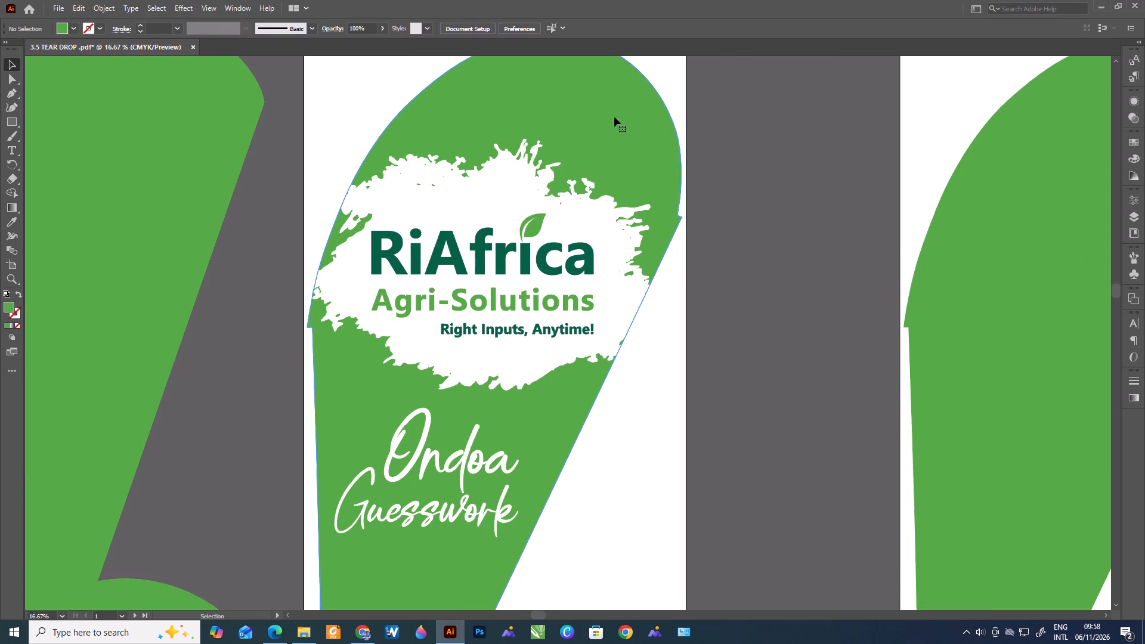
left_click_drag(614, 117, 642, 133)
key("ctrl+z")
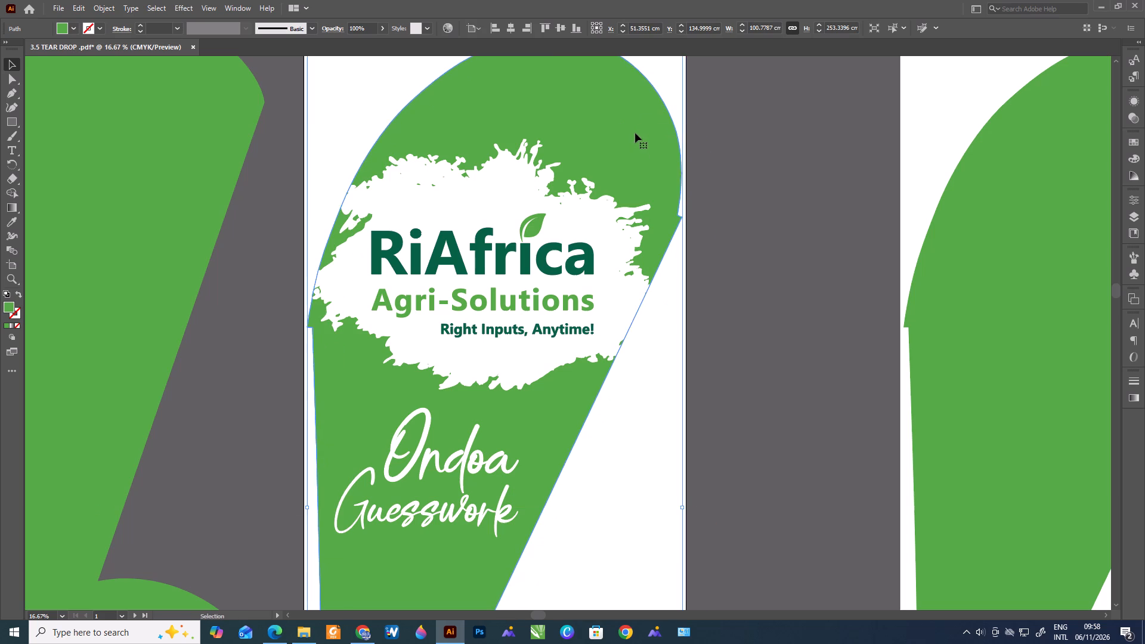
scroll(615, 250, "up", 1, "alt")
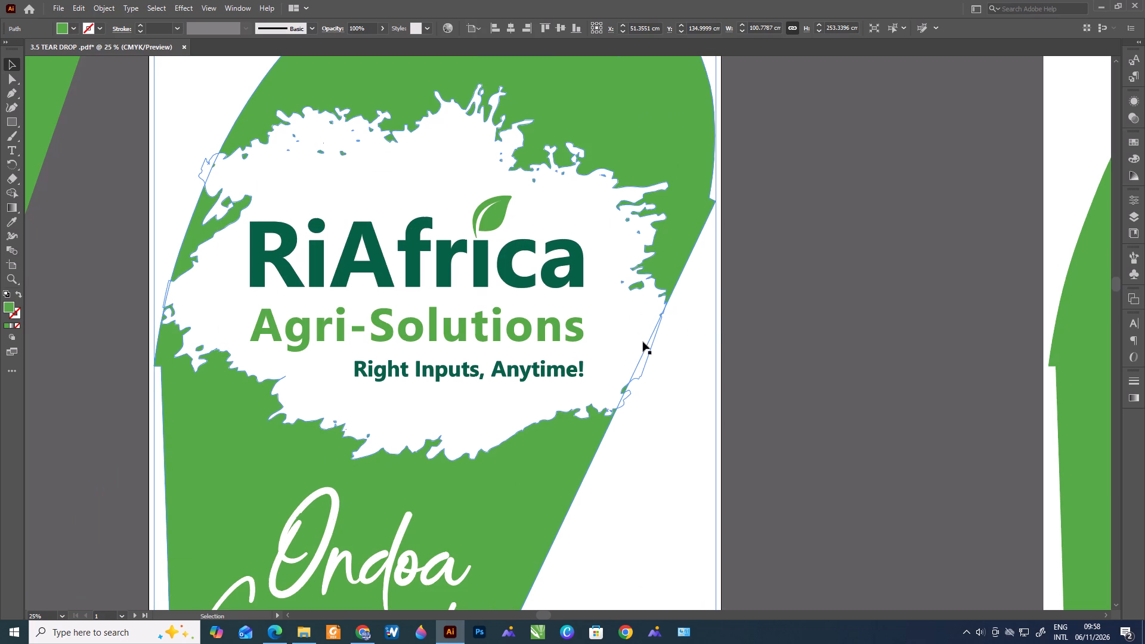
left_click(13, 218)
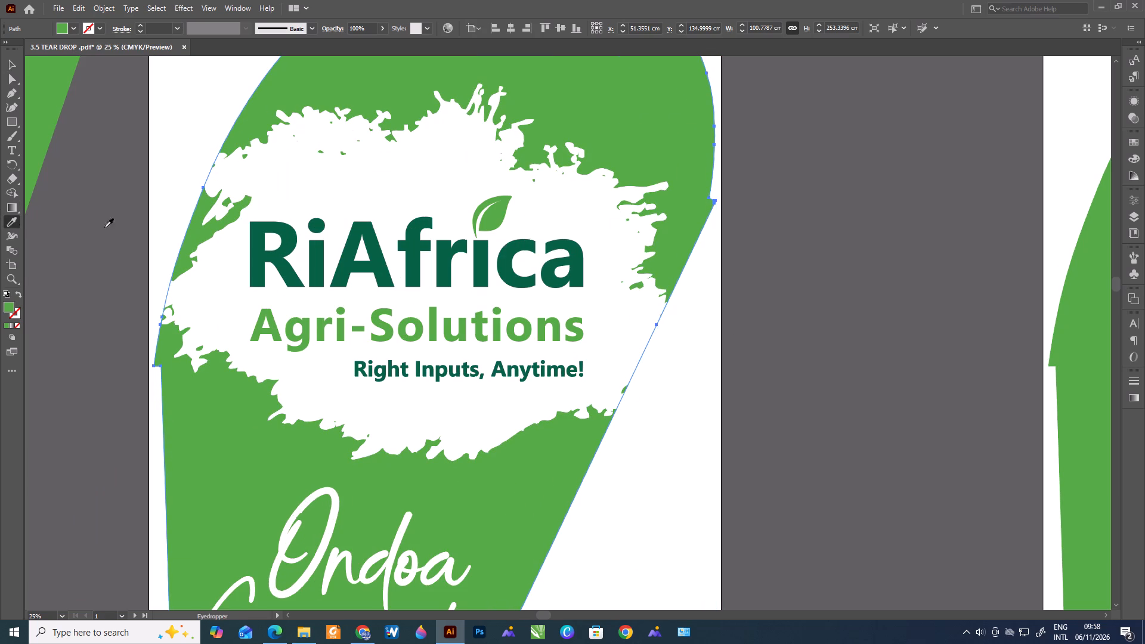
left_click(501, 216)
left_click(493, 216)
left_click(10, 61)
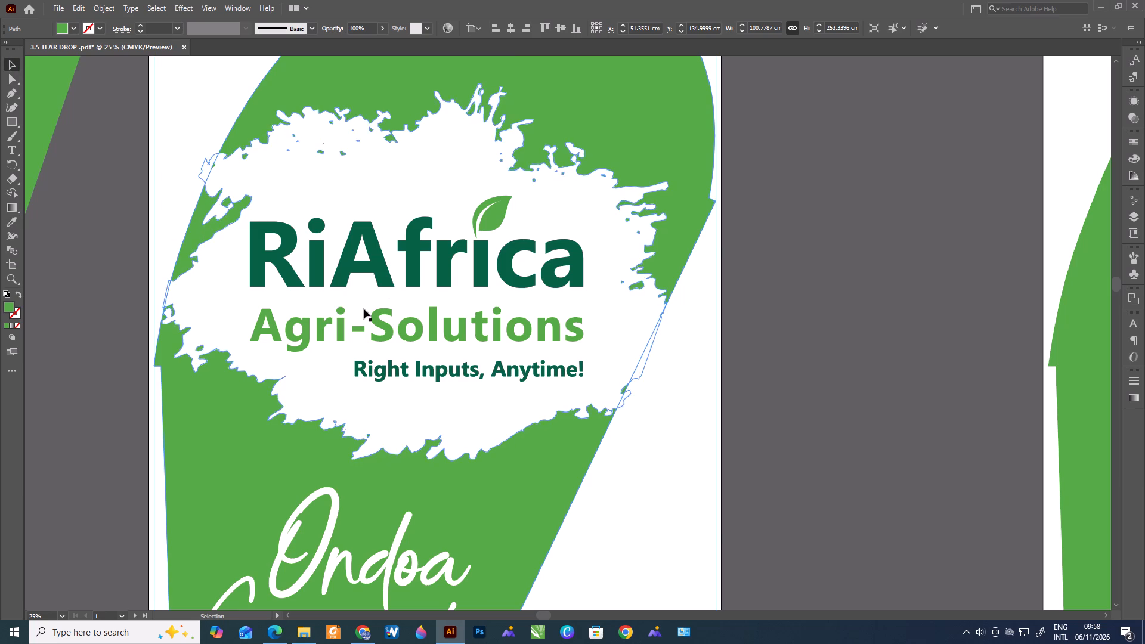
Delete the inner of the two overlapping dark green teardrops beside the second artboard.
scroll(353, 323, "down", 5, "alt")
key("space")
key("space")
key("space")
left_click_drag(584, 318, 347, 337)
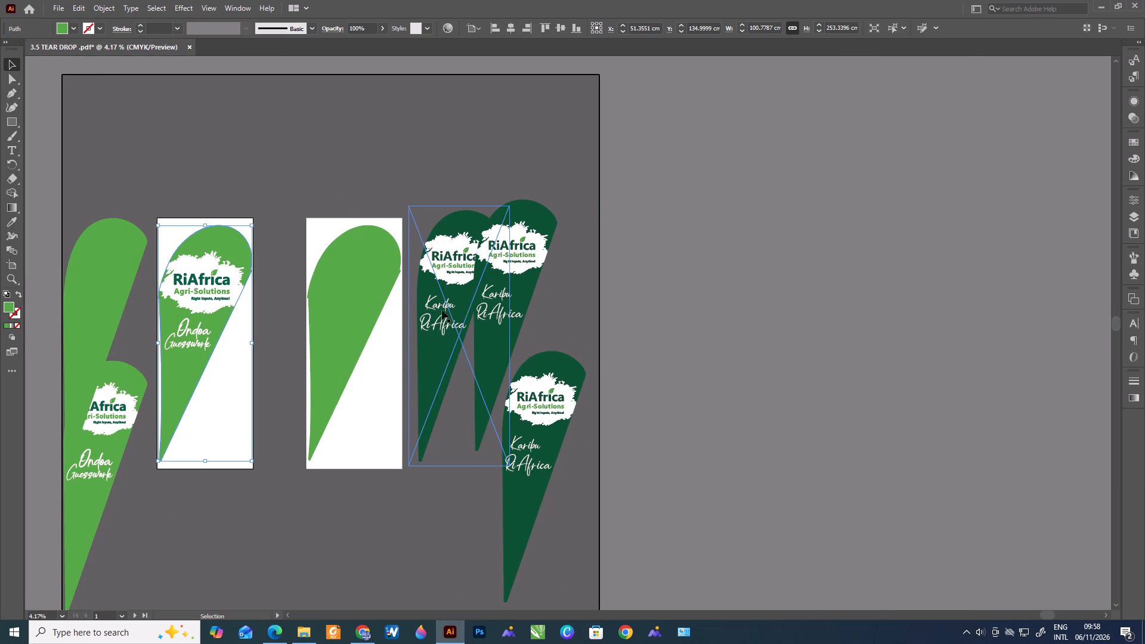
left_click(510, 270)
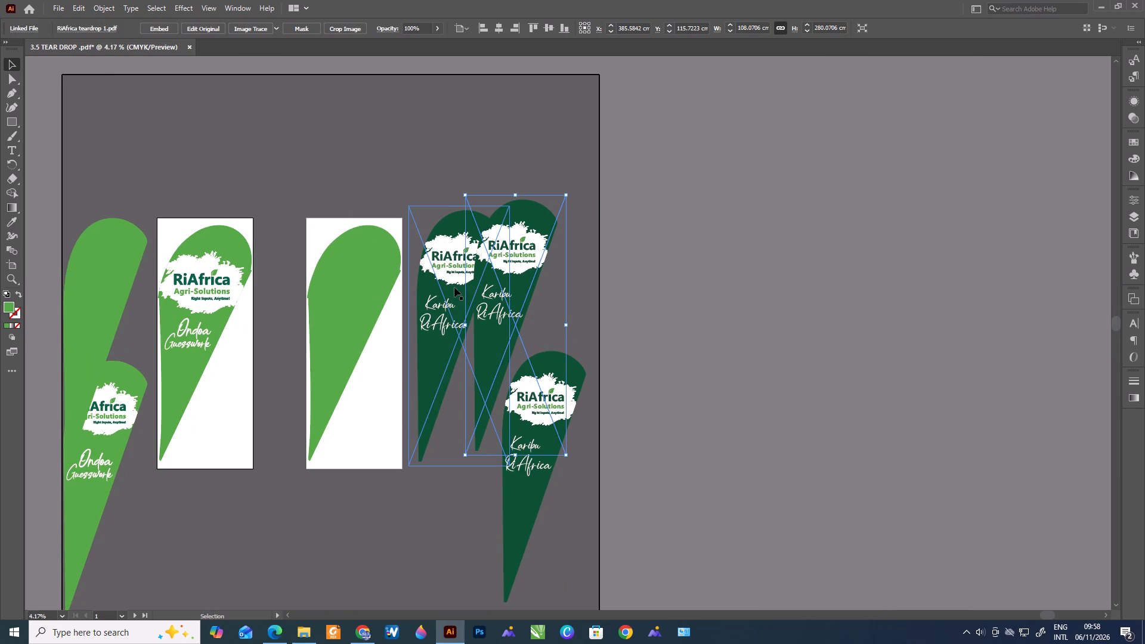
left_click(453, 287)
key("BackSpace")
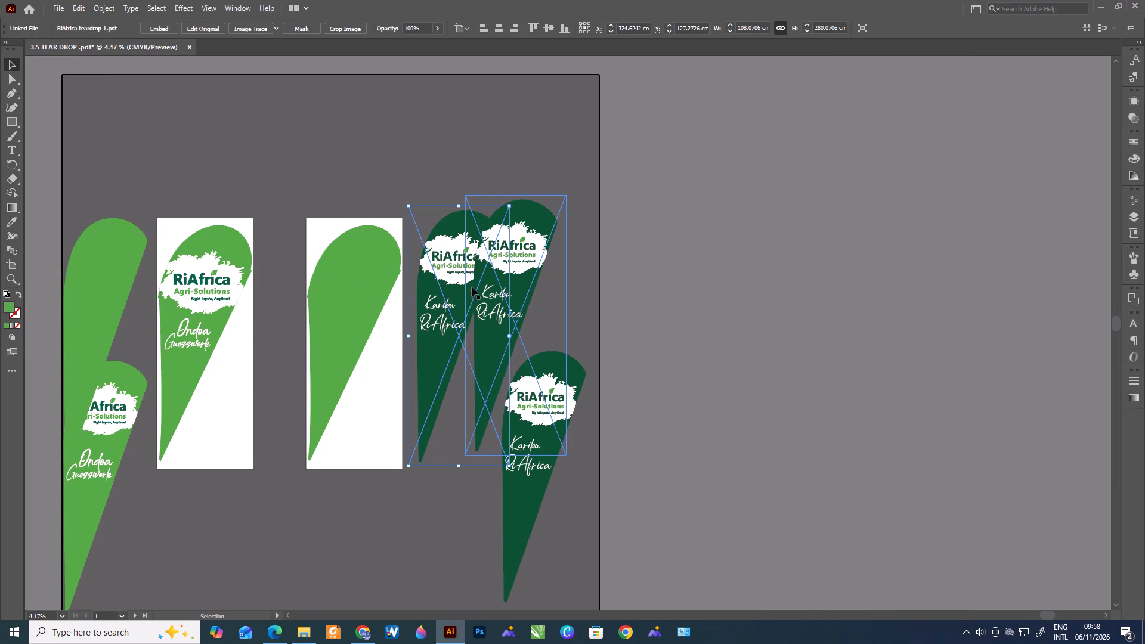
Move the remaining upper dark green teardrop closer to the second artboard and up beyond the artboard's top edge.
left_click_drag(513, 267, 471, 264)
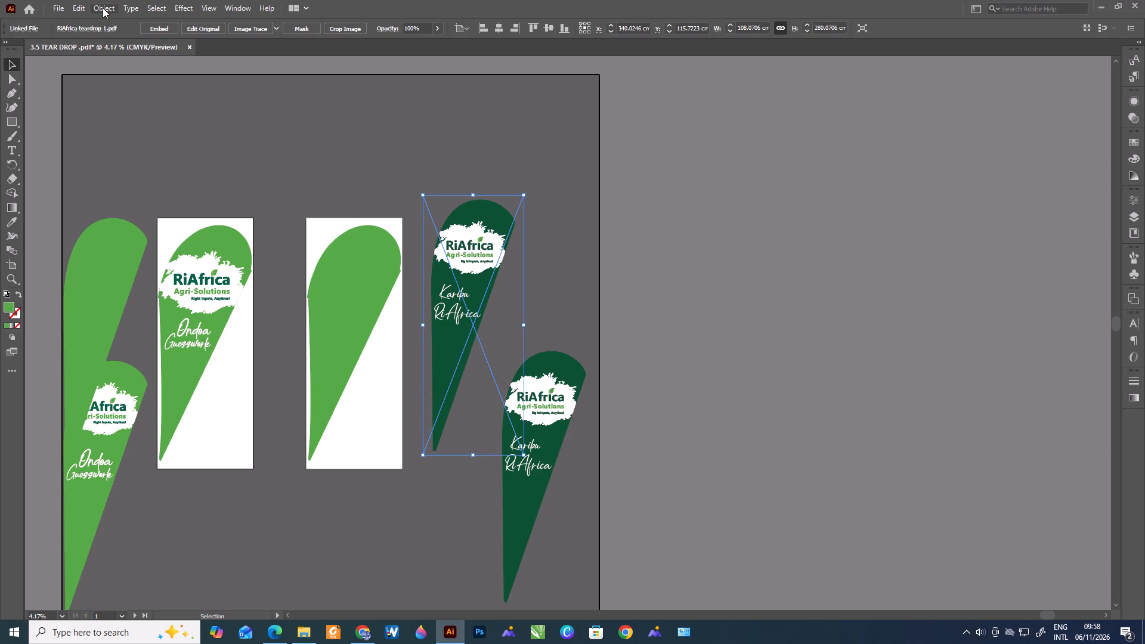
left_click_drag(451, 258, 437, 208)
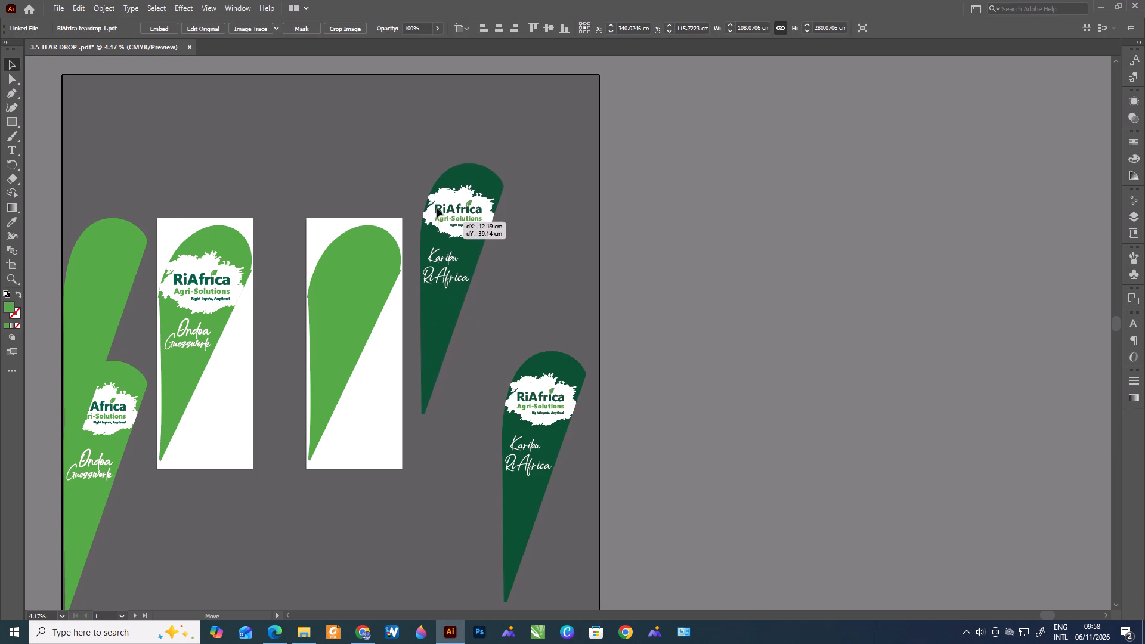
left_click_drag(437, 208, 436, 207)
left_click_drag(436, 209, 439, 171)
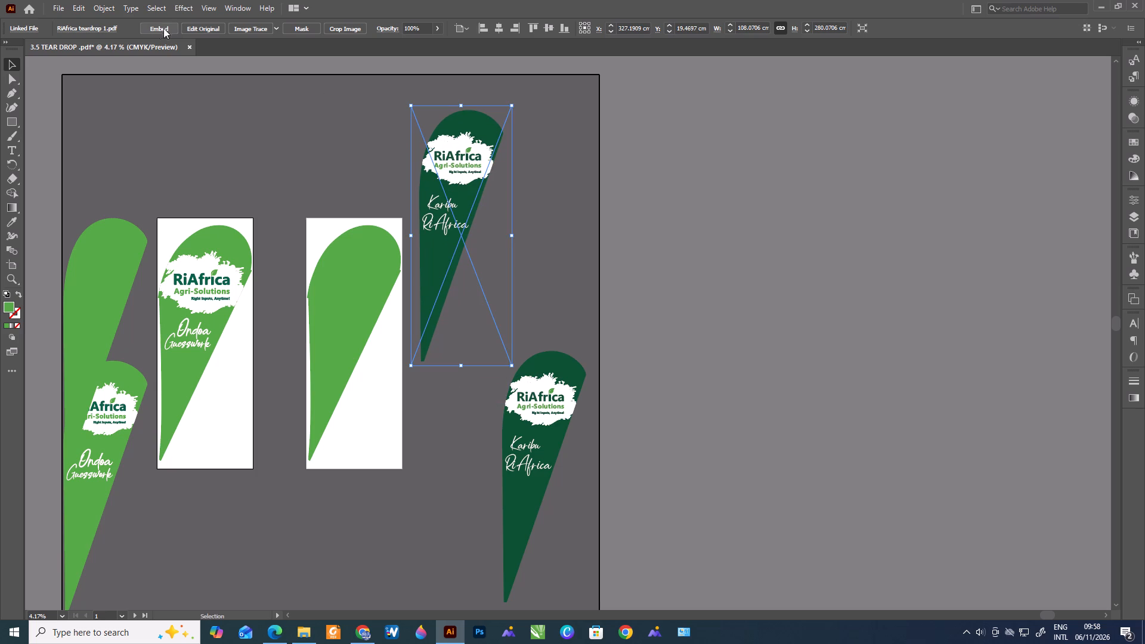
Embed the linked dark green teardrop above and to the right of the second artboard.
left_click(111, 11)
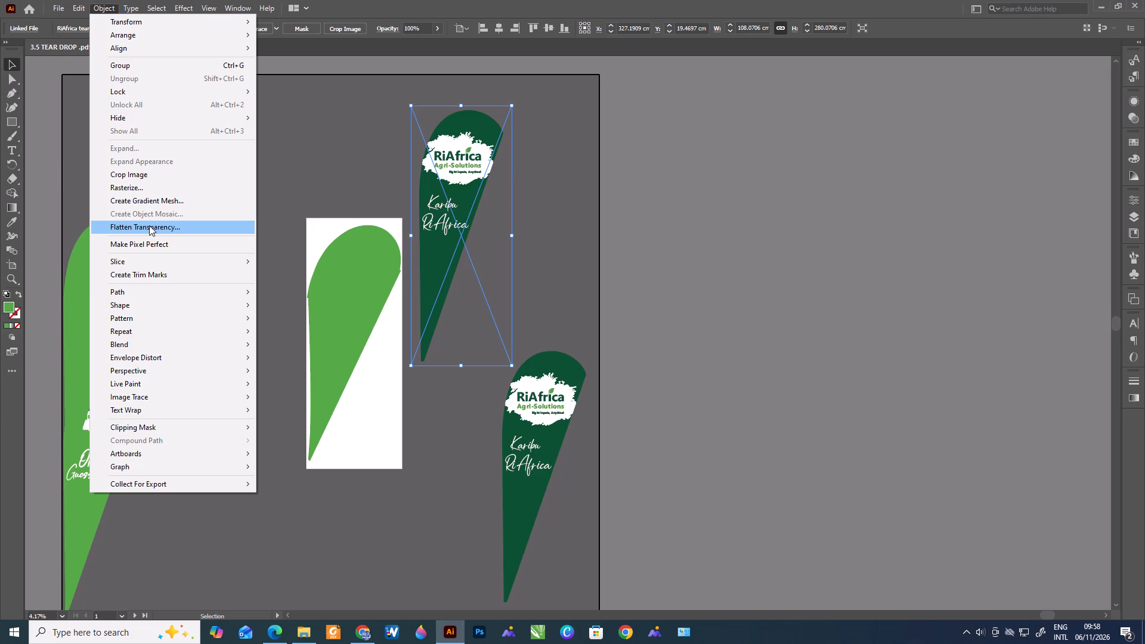
left_click(276, 125)
left_click(431, 157)
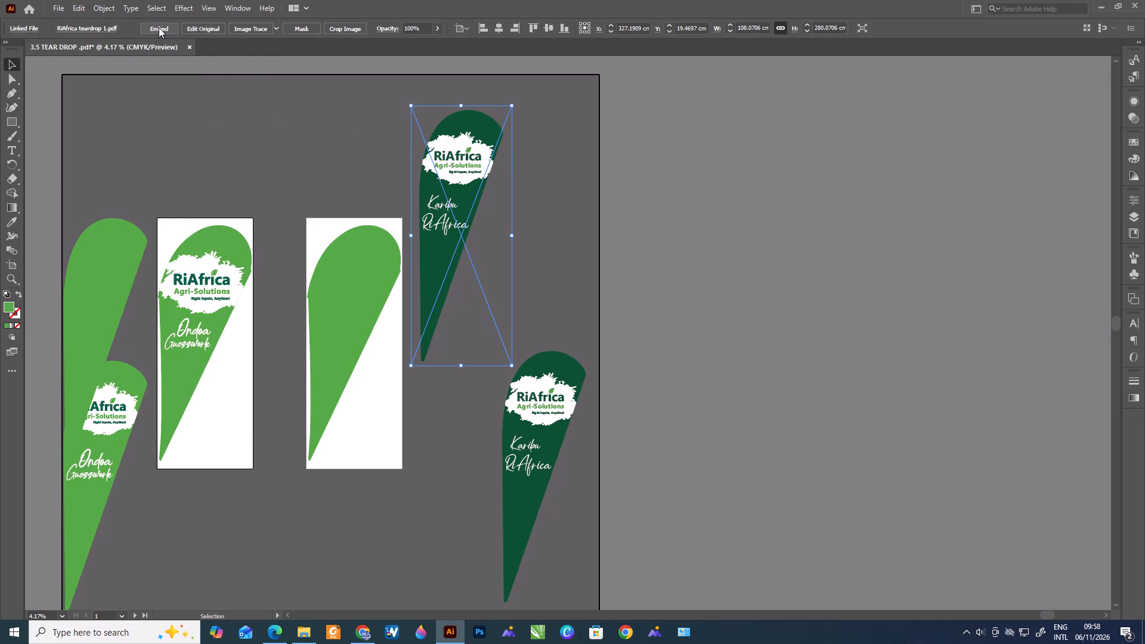
left_click(159, 27)
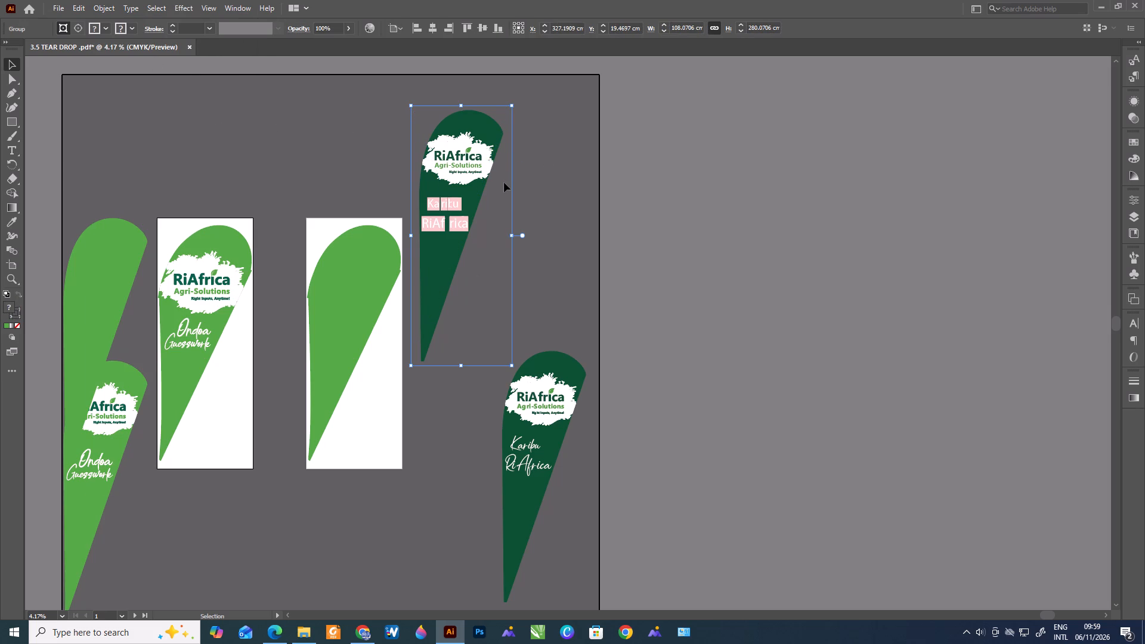
Duplicate the lower linked dark green teardrop straight to the left, directly below the embedded artwork.
left_click(552, 400)
scroll(548, 391, "down", 2)
left_click_drag(546, 384, 487, 384, "alt")
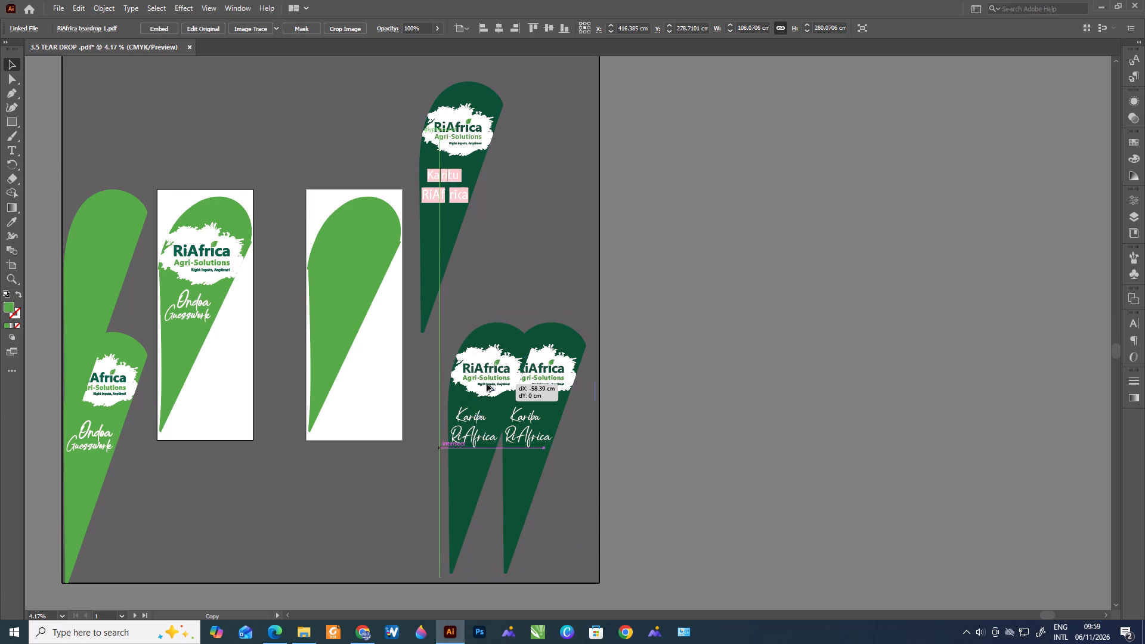
left_click_drag(487, 384, 463, 383, "alt")
Recolour the teardrop shape on the second artboard with the dark green sampled from the embedded artwork.
left_click(366, 288)
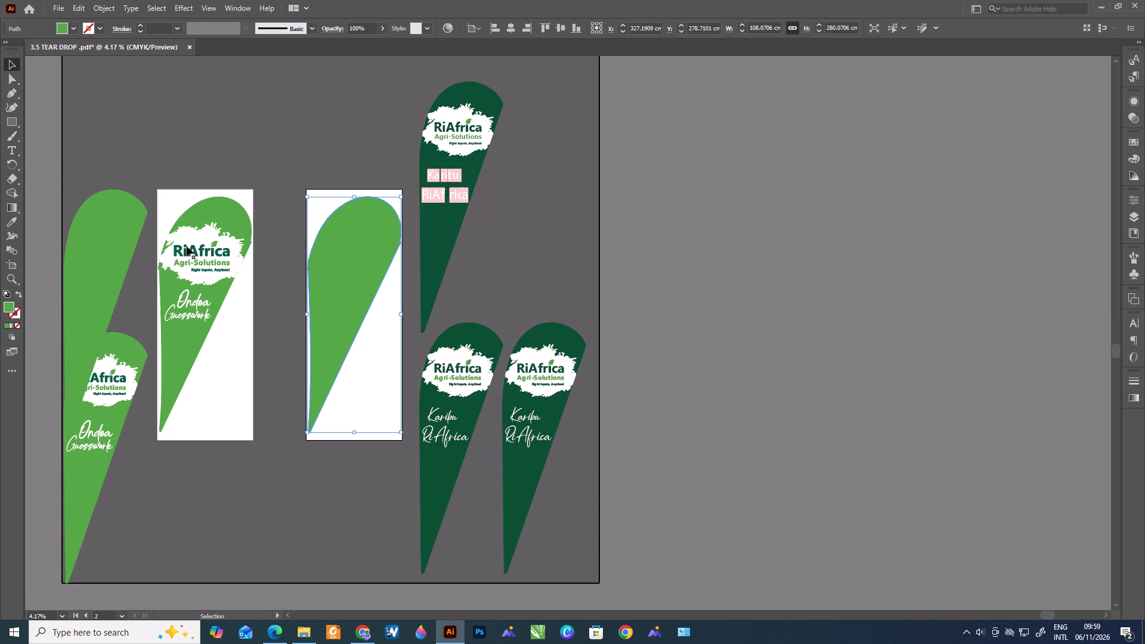
left_click(4, 225)
left_click(442, 239)
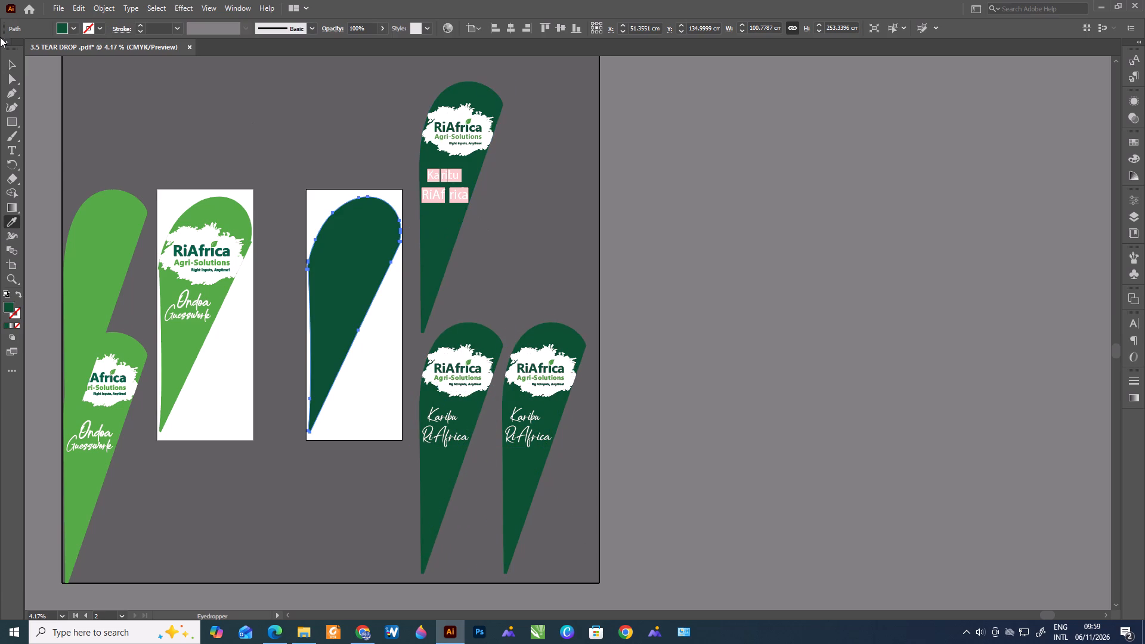
left_click(7, 65)
Move the outer linked dark green teardrop straight up beside the embedded one.
left_click(484, 364)
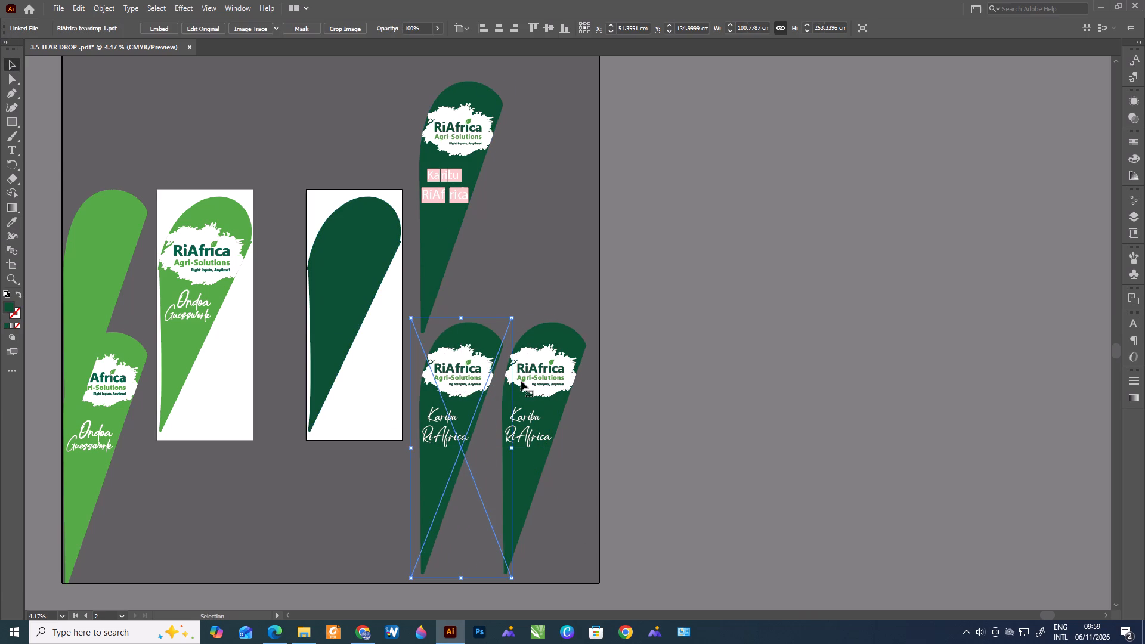
left_click_drag(556, 383, 564, 106)
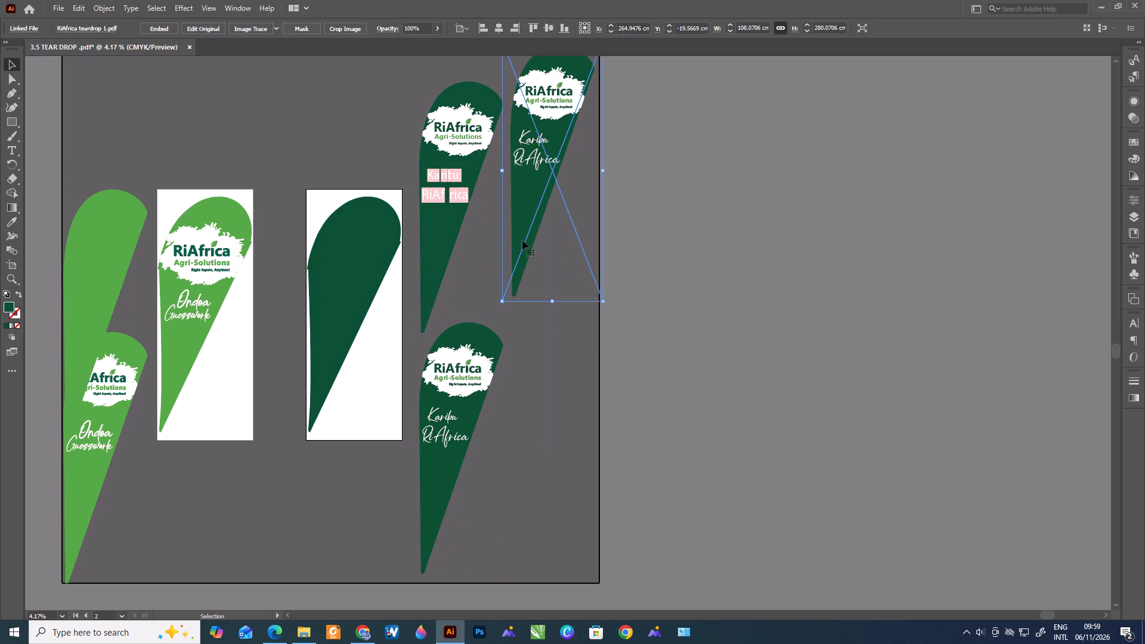
Shift the lower dark green teardrop slightly right and flatten its transparency, converting all text and strokes to outlines.
left_click(482, 330)
left_click_drag(456, 363, 464, 361)
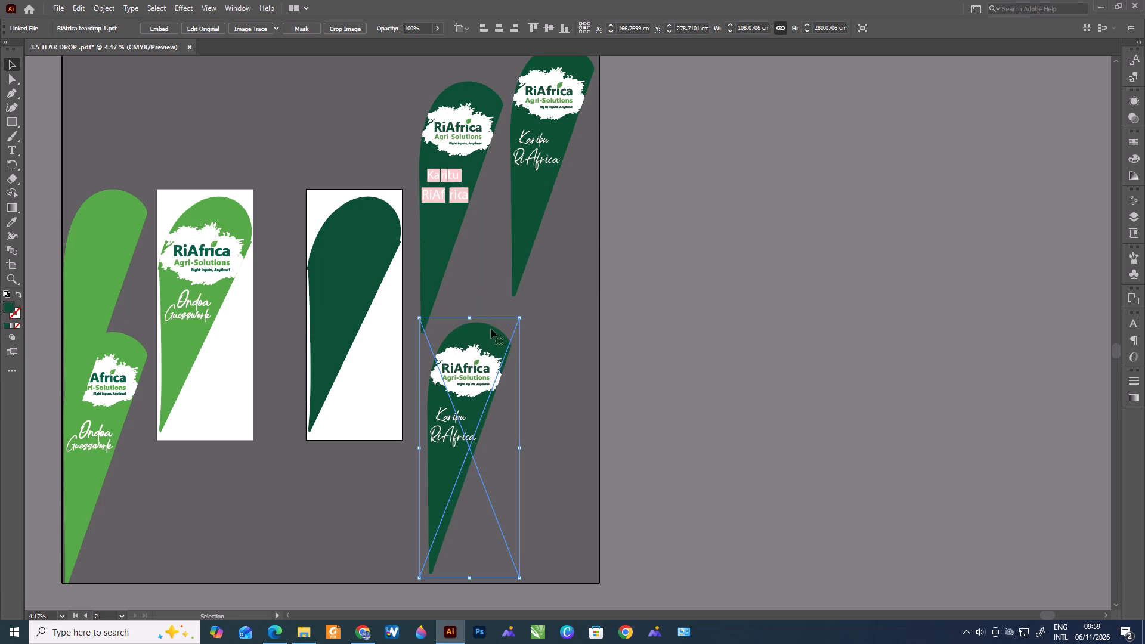
left_click(96, 11)
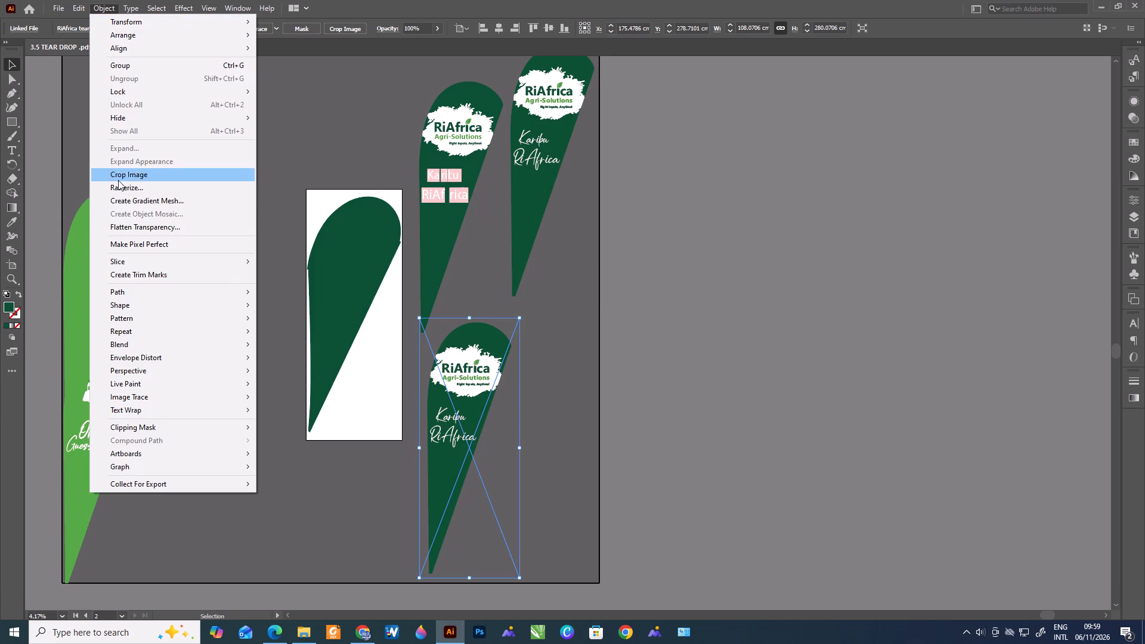
left_click(140, 224)
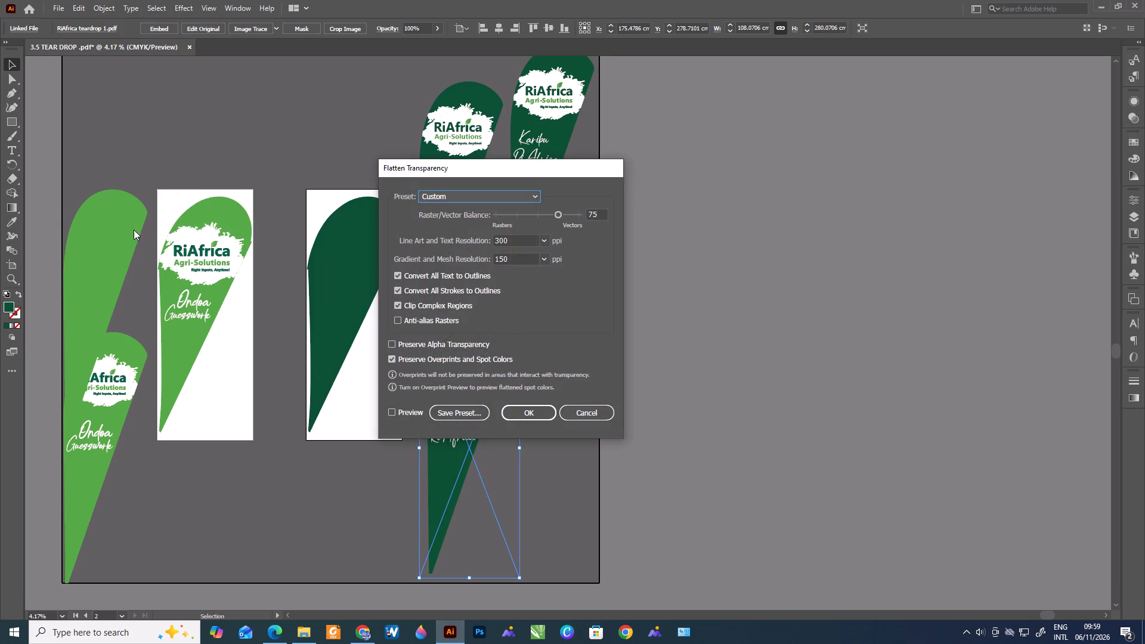
left_click(527, 417)
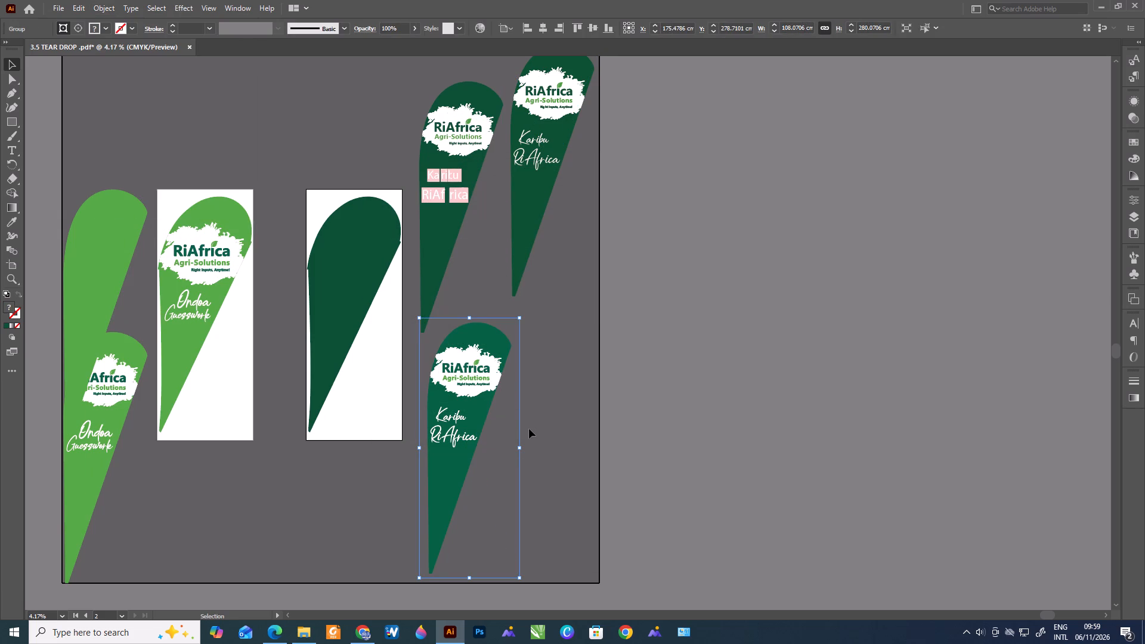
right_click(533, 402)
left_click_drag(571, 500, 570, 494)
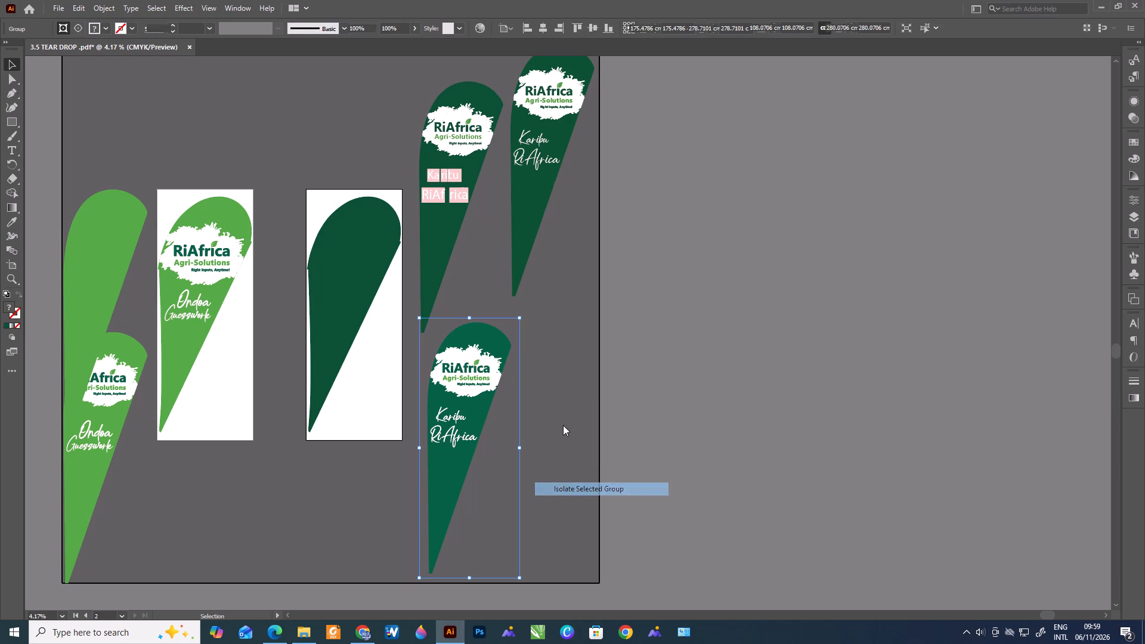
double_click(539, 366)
Ungroup the flattened lower dark green teardrop artwork and release its clipping mask.
left_click(483, 374)
right_click(482, 374)
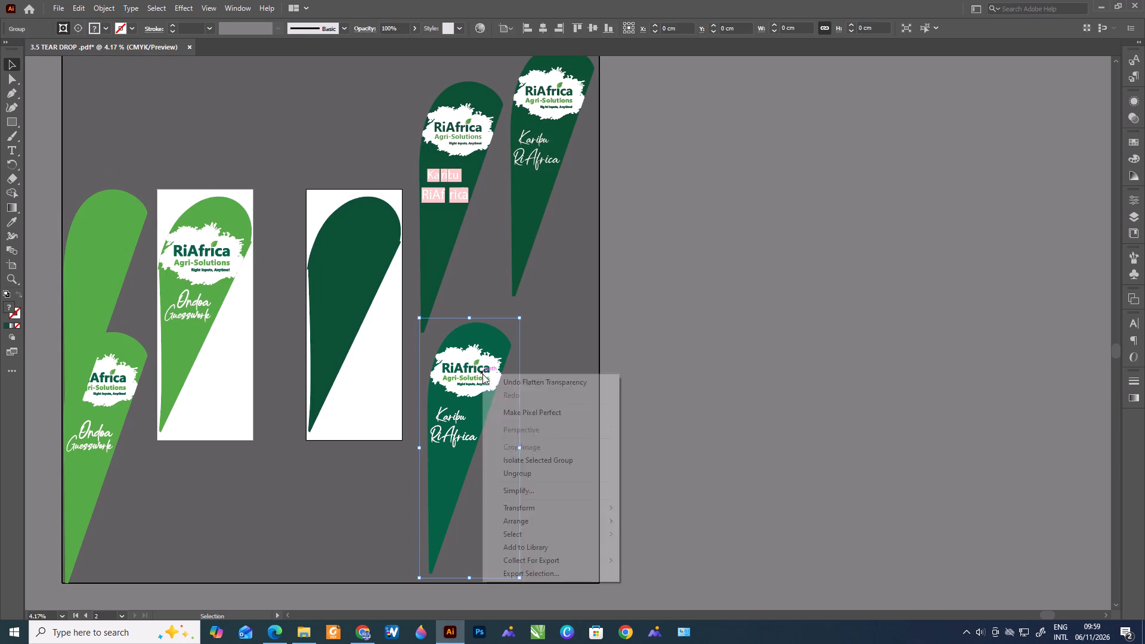
left_click(536, 477)
left_click(544, 384)
left_click(465, 364)
right_click(465, 363)
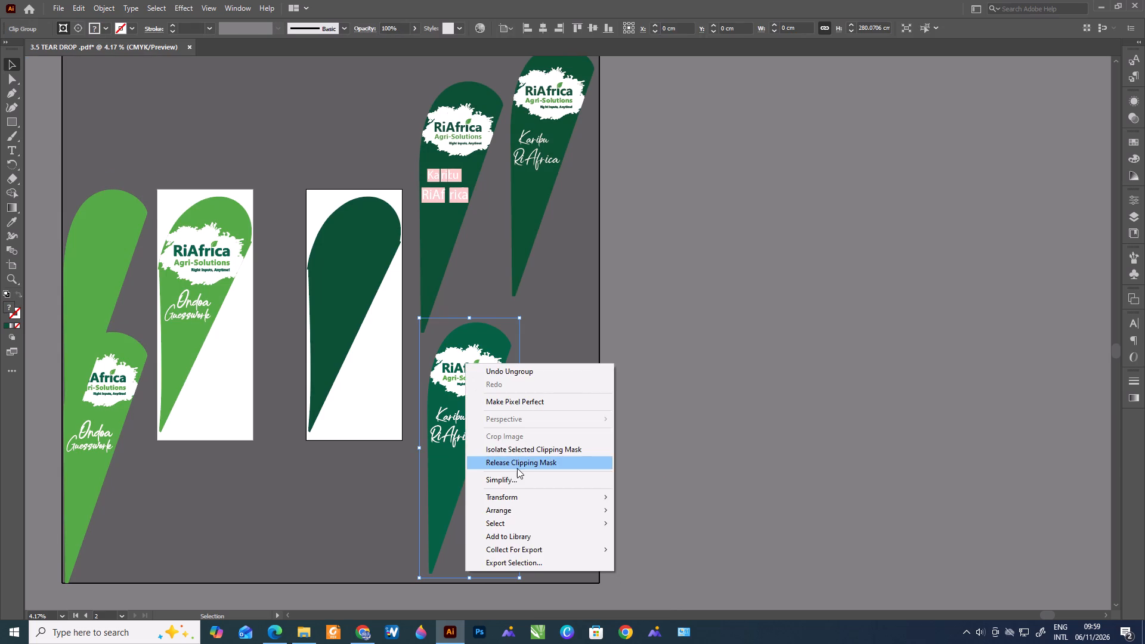
left_click(517, 468)
left_click(546, 386)
Move the plain green teardrop background straight to the right, clear of the logo and lettering.
left_click_drag(483, 420, 561, 421)
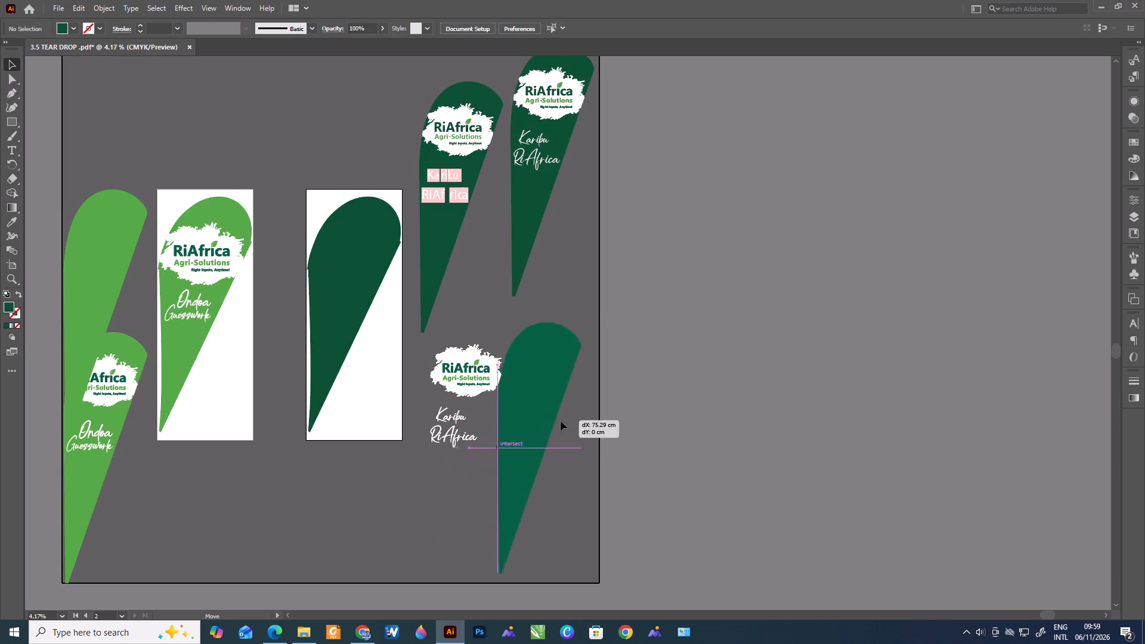
left_click_drag(561, 421, 569, 422)
Move the white Karibu RiAfrica lettering from below the loose logo onto the dark green teardrop on the second artboard.
scroll(457, 398, "up", 1, "alt")
key("space")
left_click_drag(776, 309, 441, 349)
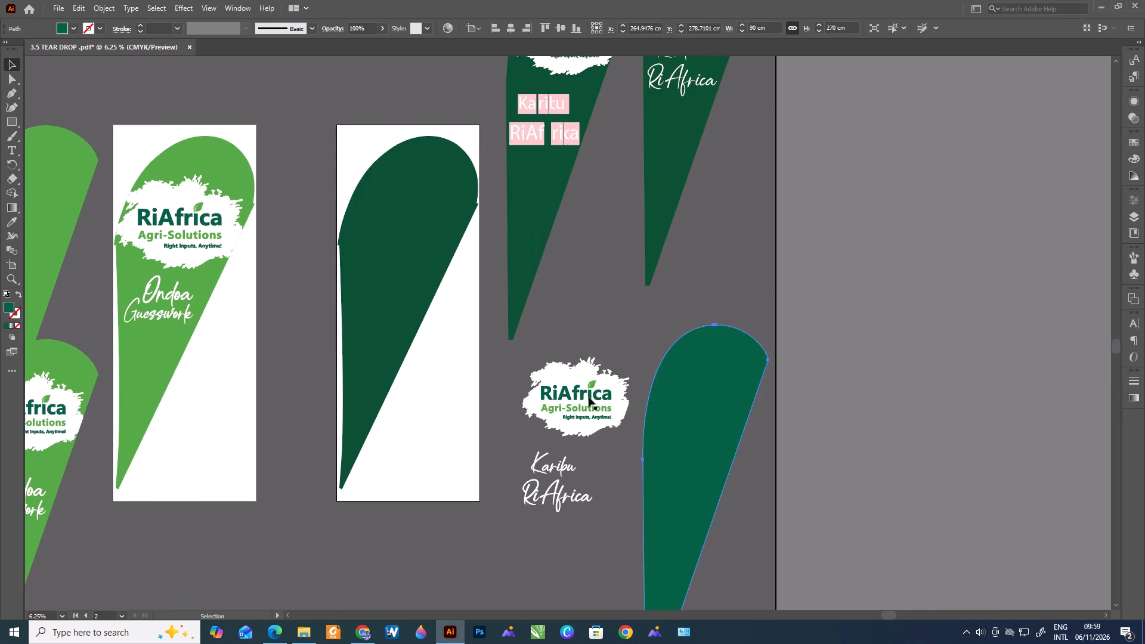
scroll(603, 391, "up", 1, "alt")
key("space")
key("space")
key("space")
key("space")
left_click_drag(720, 394, 476, 473)
scroll(530, 436, "down", 2)
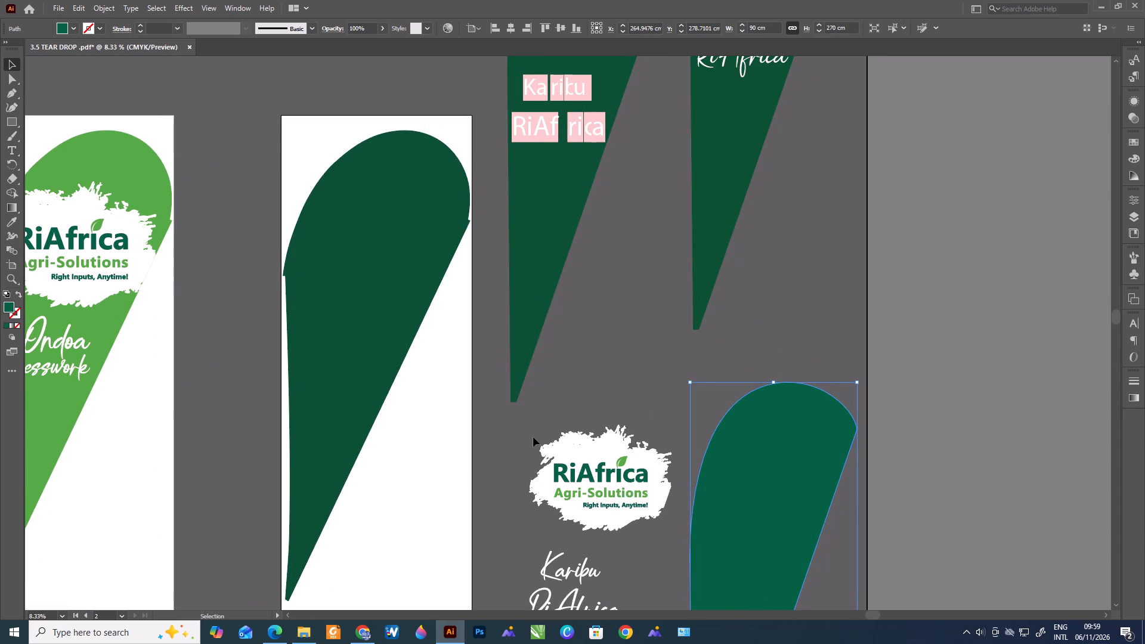
scroll(533, 437, "down", 2)
left_click_drag(530, 496, 615, 578)
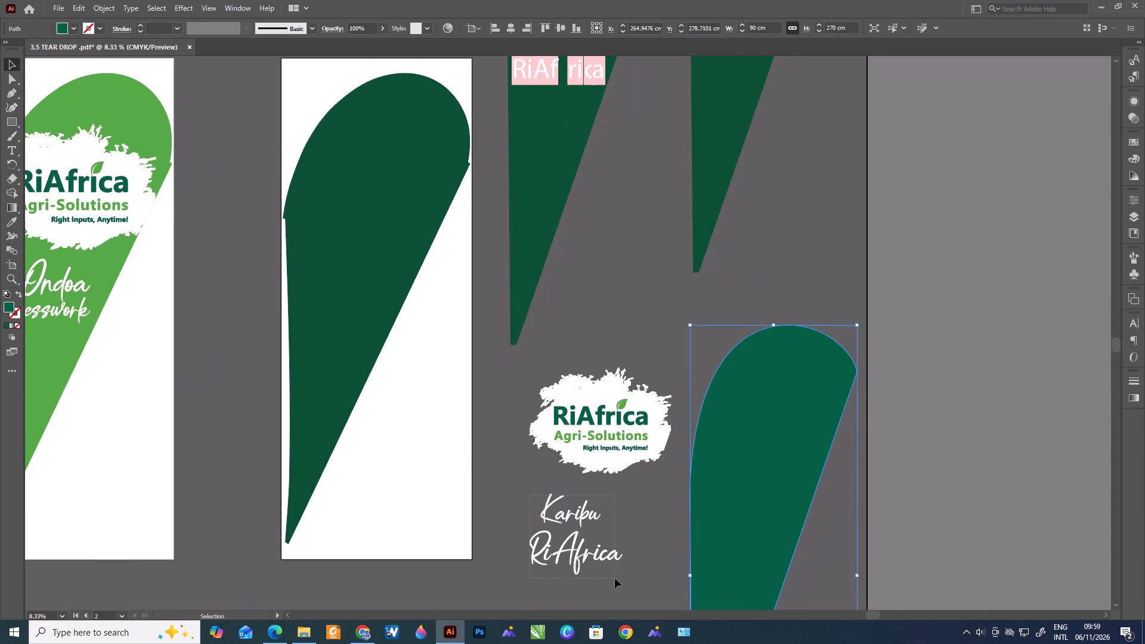
left_click_drag(615, 578, 615, 578)
scroll(592, 552, "down", 1, "alt")
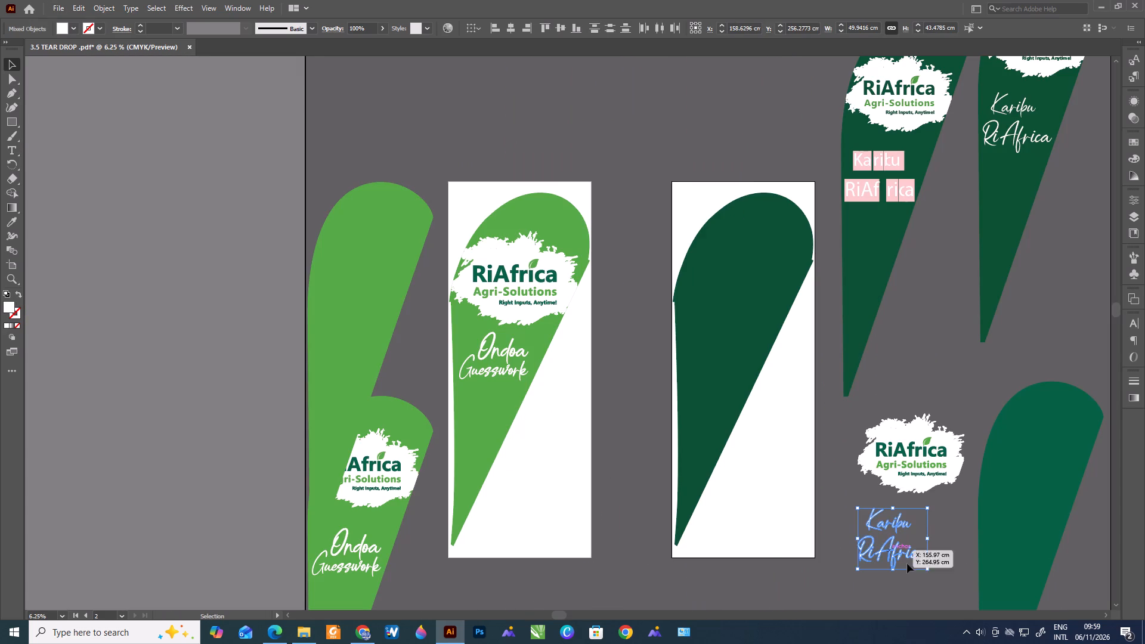
left_click_drag(890, 552, 729, 364)
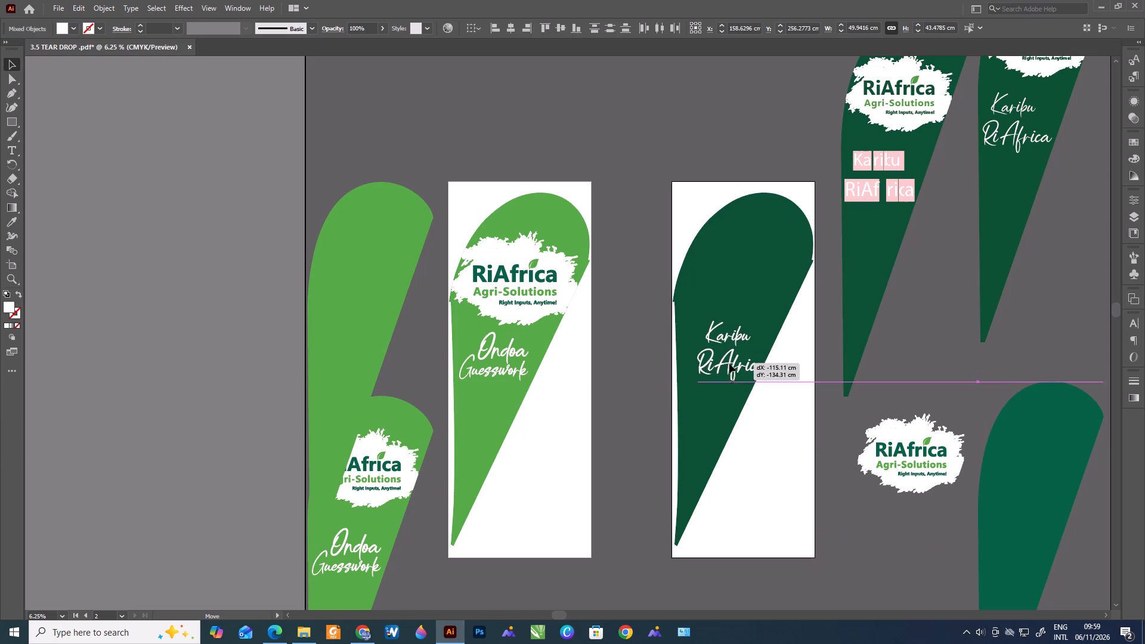
left_click_drag(729, 364, 714, 365)
Nudge the Karibu RiAfrica lettering slightly down and right, to about X 33.7 cm, Y 126.1 cm.
scroll(786, 358, "up", 1, "alt")
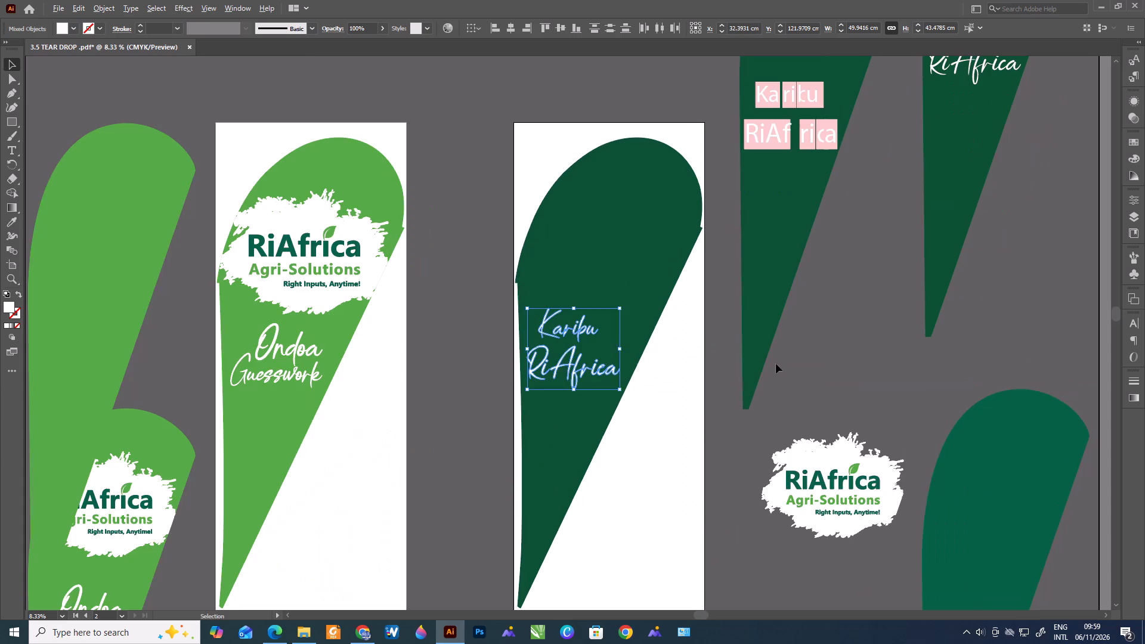
scroll(563, 345, "up", 1, "alt")
left_click_drag(574, 372, 584, 365)
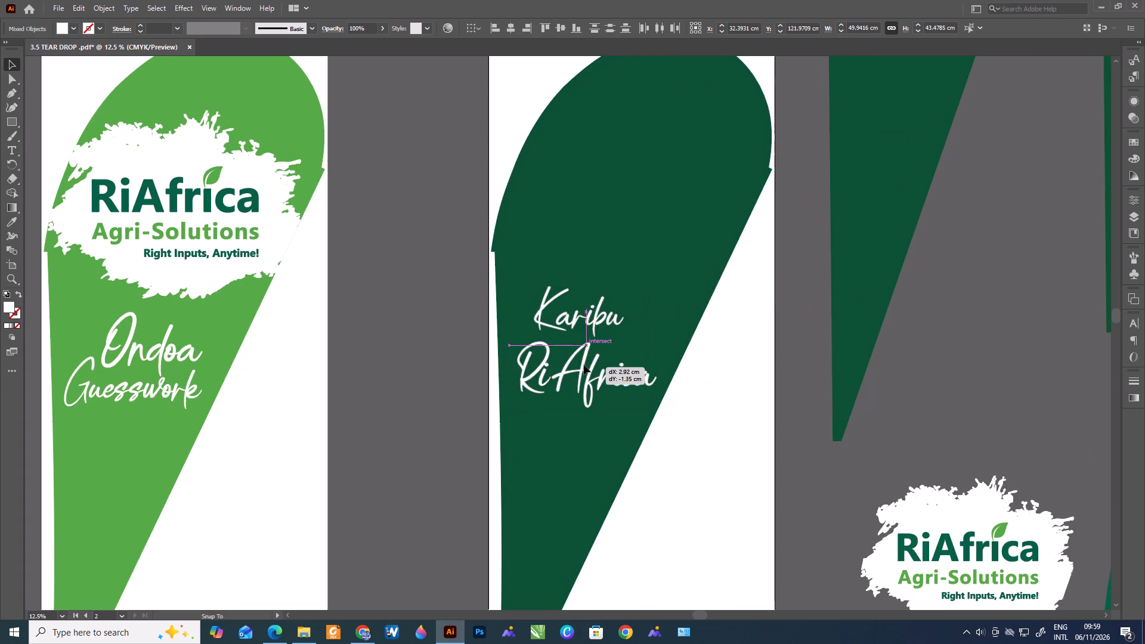
left_click_drag(584, 365, 585, 364)
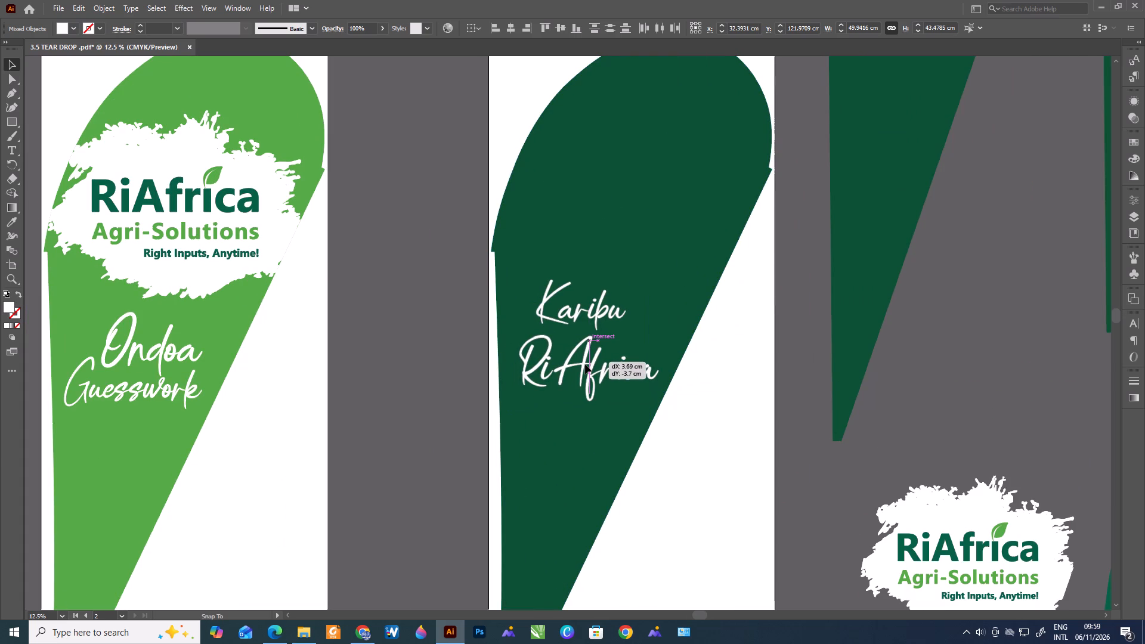
left_click_drag(585, 364, 581, 374)
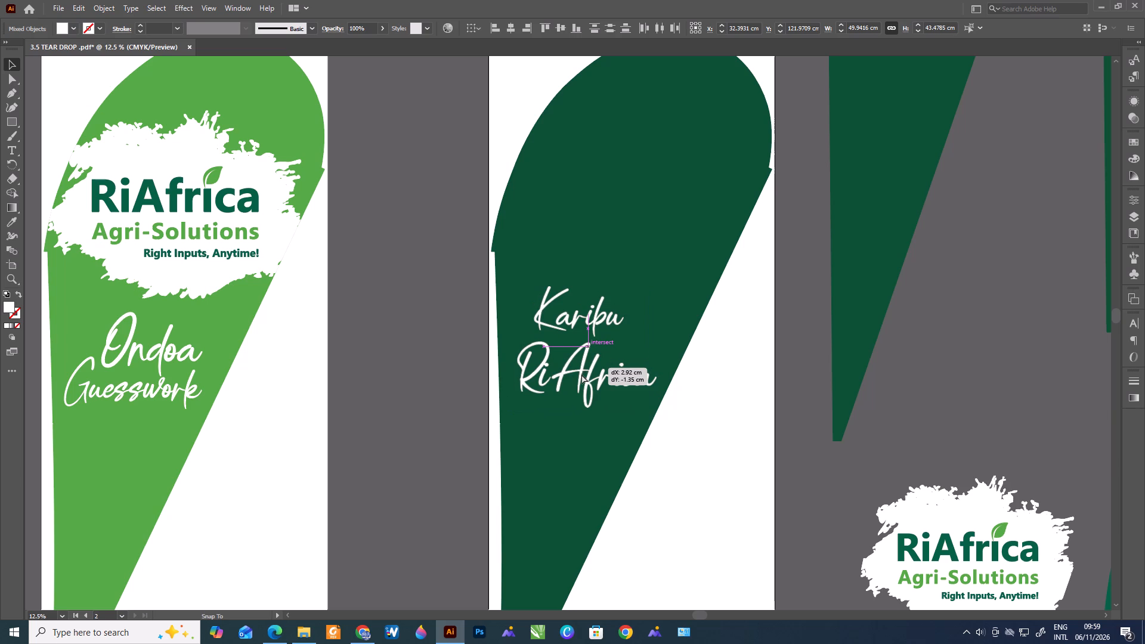
left_click_drag(581, 374, 578, 382)
Group the loose RiAfrica Agri-Solutions logo with its white splash and move it onto the second artboard's teardrop, above the lettering.
scroll(577, 383, "down", 2, "alt")
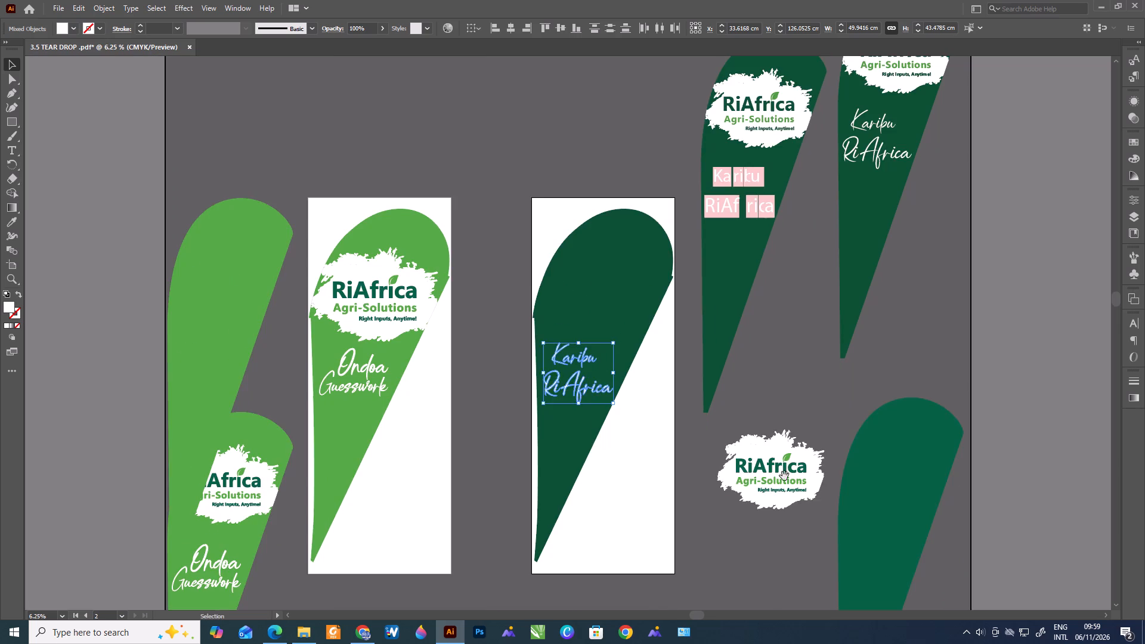
key("space")
left_click_drag(801, 481, 660, 506)
left_click_drag(587, 456, 666, 529)
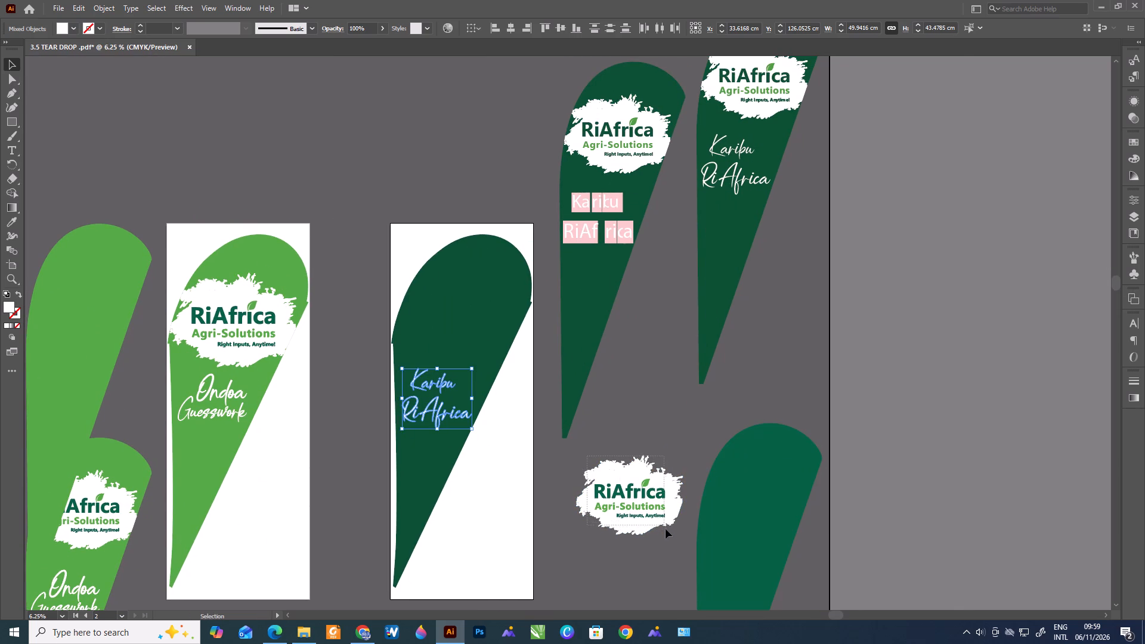
left_click_drag(666, 529, 668, 532)
key("ctrl+g")
left_click_drag(650, 495, 533, 346)
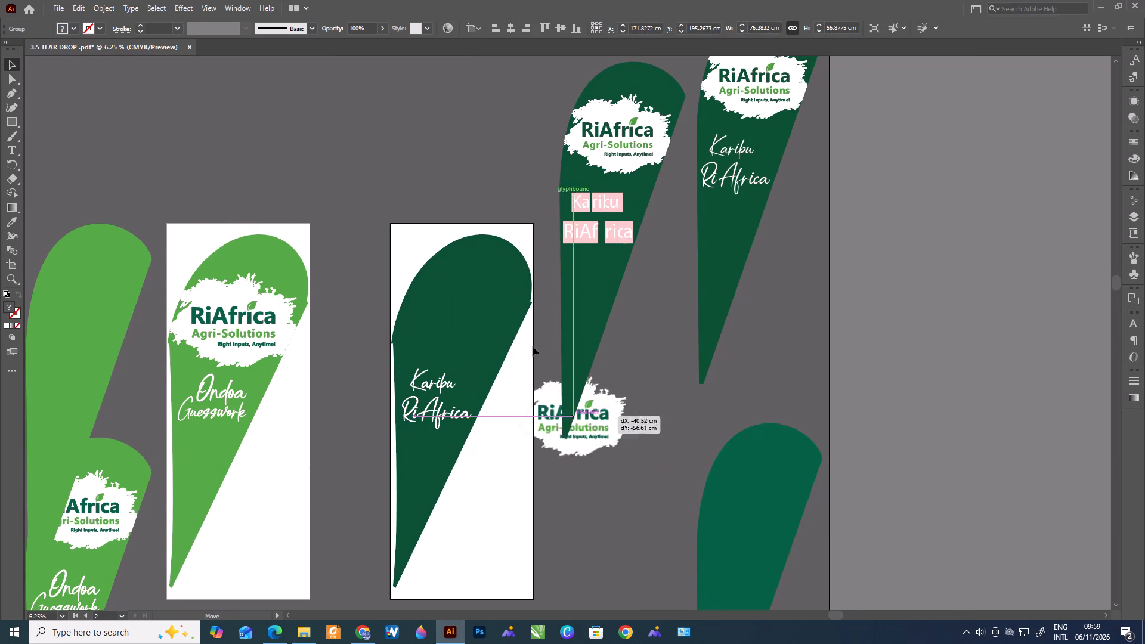
left_click_drag(533, 346, 469, 316)
Enlarge the logo group proportionally to about 93 by 69 cm so it spans the dark green teardrop.
scroll(533, 333, "up", 1, "alt")
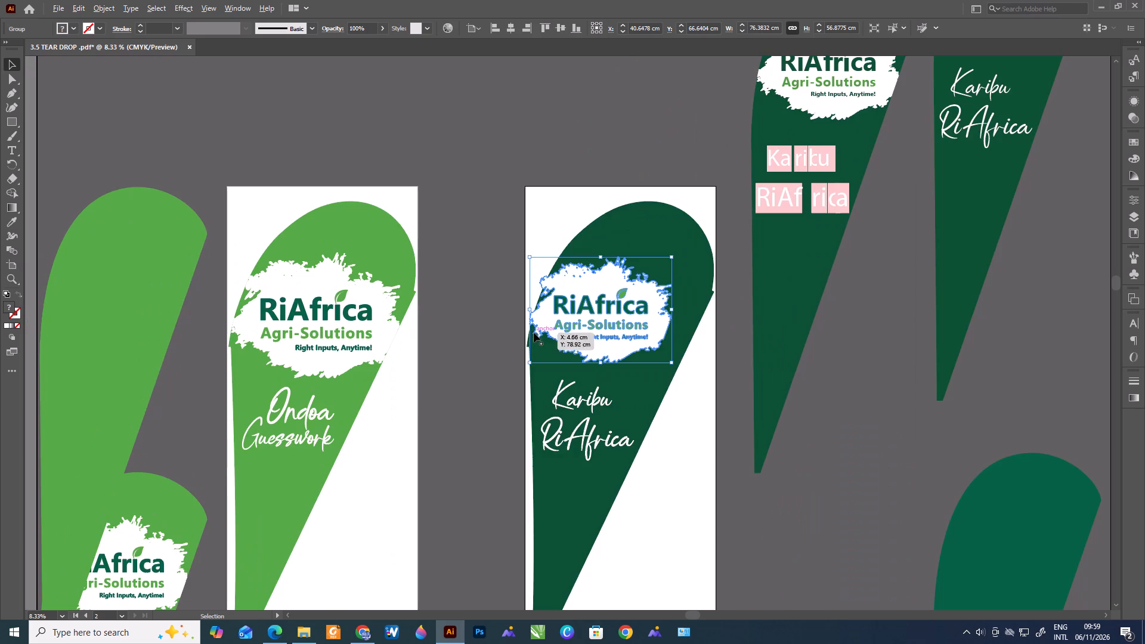
left_click_drag(671, 311, 707, 304, "shift")
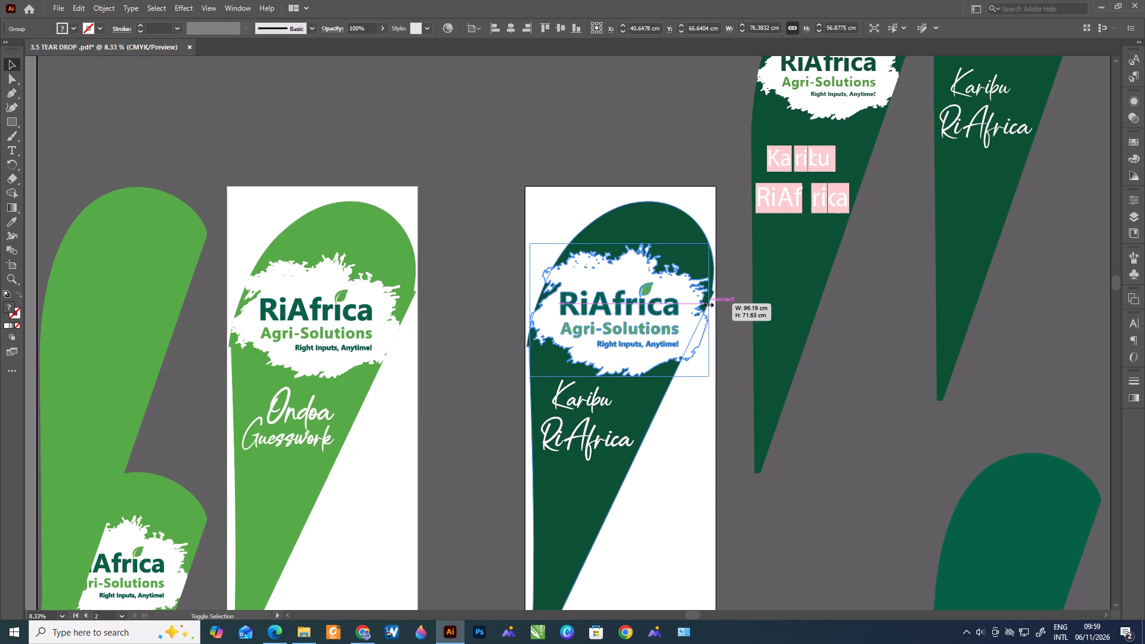
left_click_drag(707, 304, 703, 304, "shift")
Duplicate the dark green teardrop shape on the second artboard and bring the copy to the front.
scroll(618, 467, "down", 2, "alt")
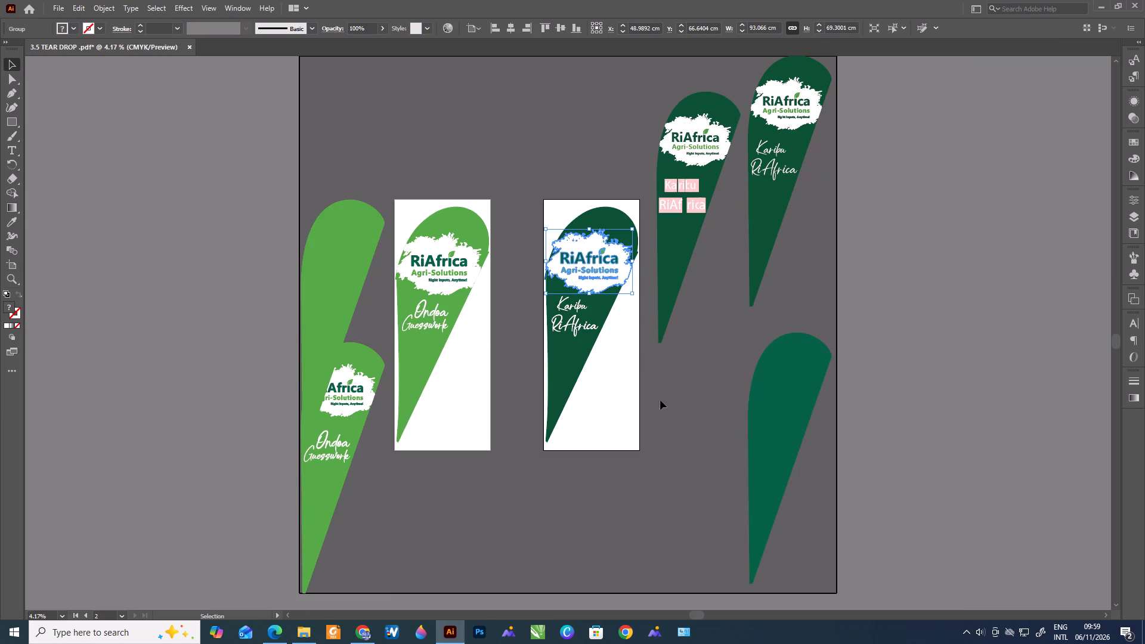
left_click(559, 363)
left_click(559, 363, "alt")
right_click(564, 364)
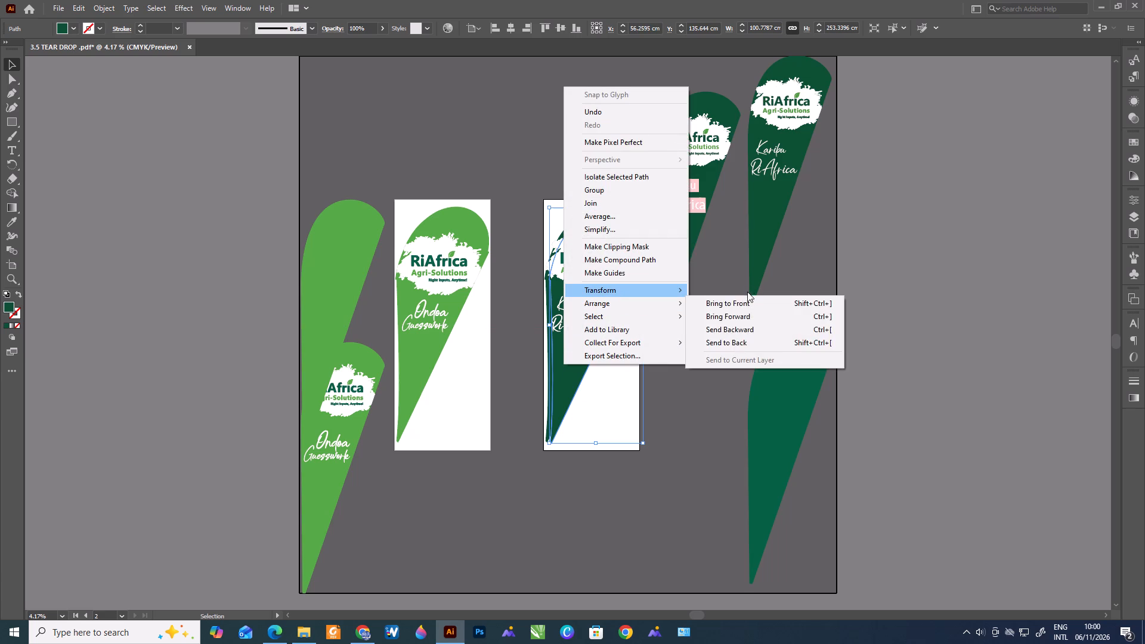
left_click(716, 301)
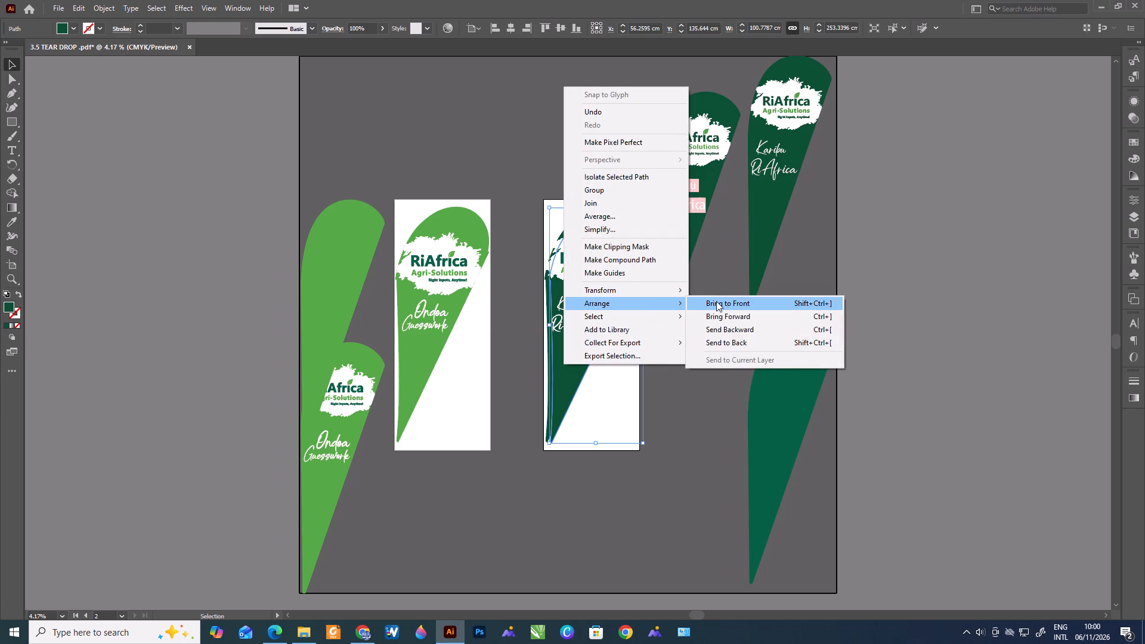
Align the front teardrop copy exactly over the original, matching them at the bottom tip.
scroll(550, 329, "up", 2, "alt")
scroll(531, 516, "down", 3)
scroll(519, 526, "up", 4, "alt")
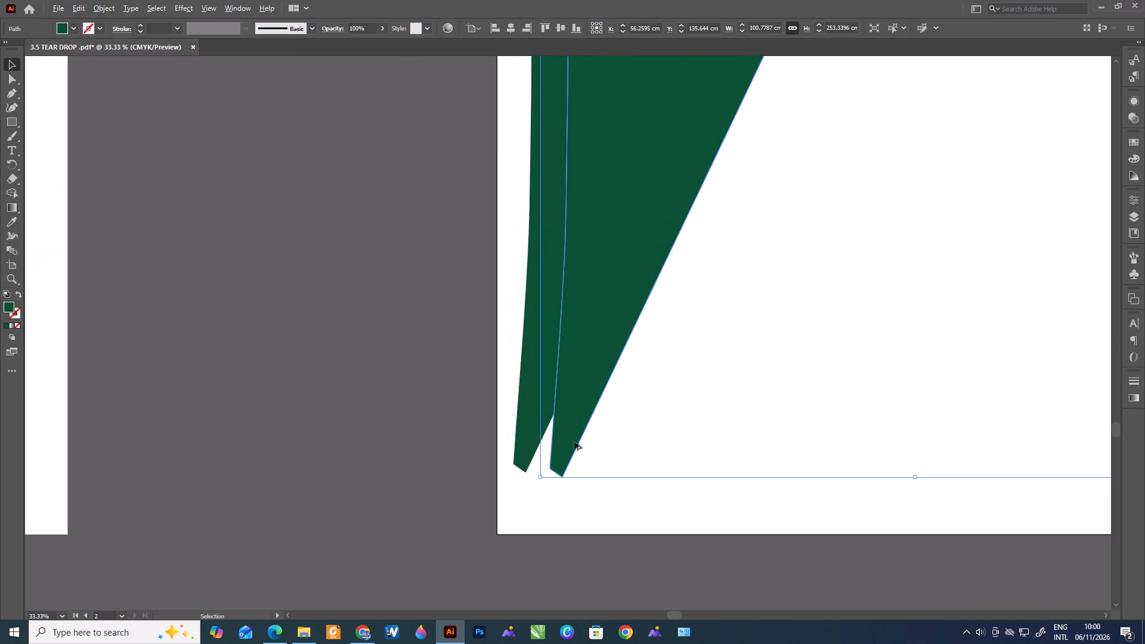
scroll(574, 441, "up", 2, "alt")
left_click_drag(566, 453, 495, 440)
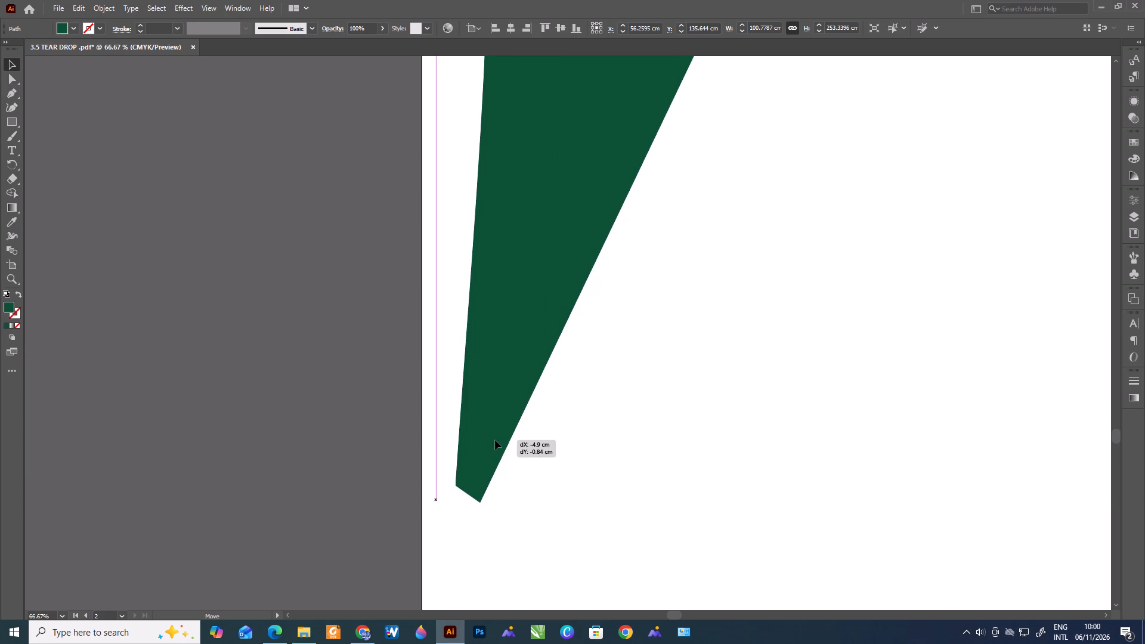
left_click_drag(495, 440, 494, 440)
scroll(505, 446, "down", 3, "alt")
scroll(491, 459, "up", 5, "alt")
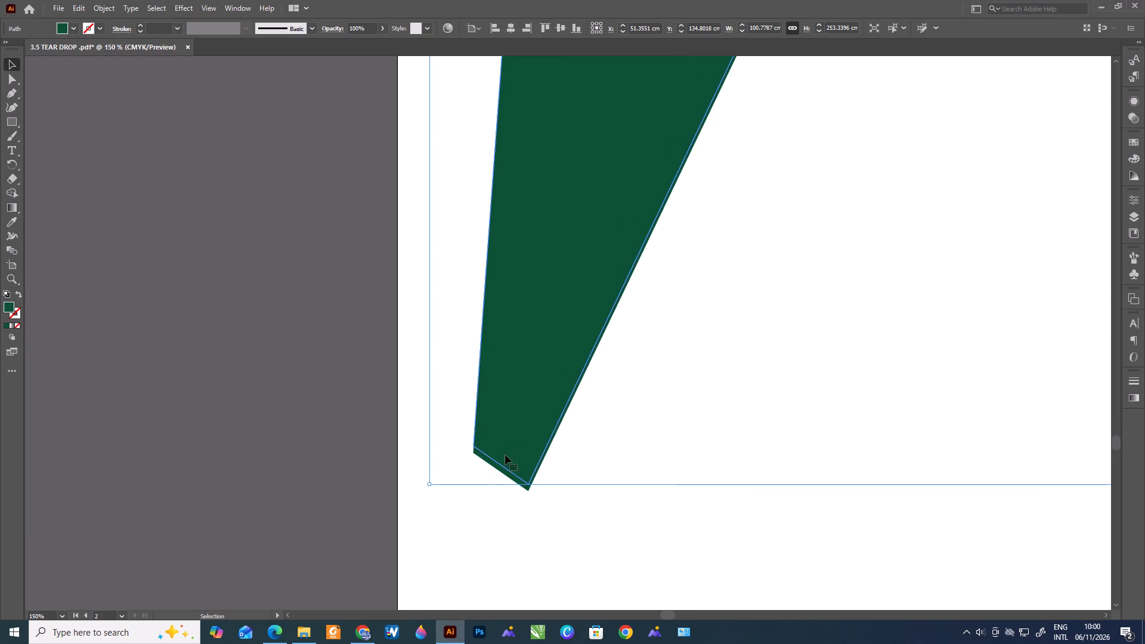
left_click_drag(505, 455, 505, 462)
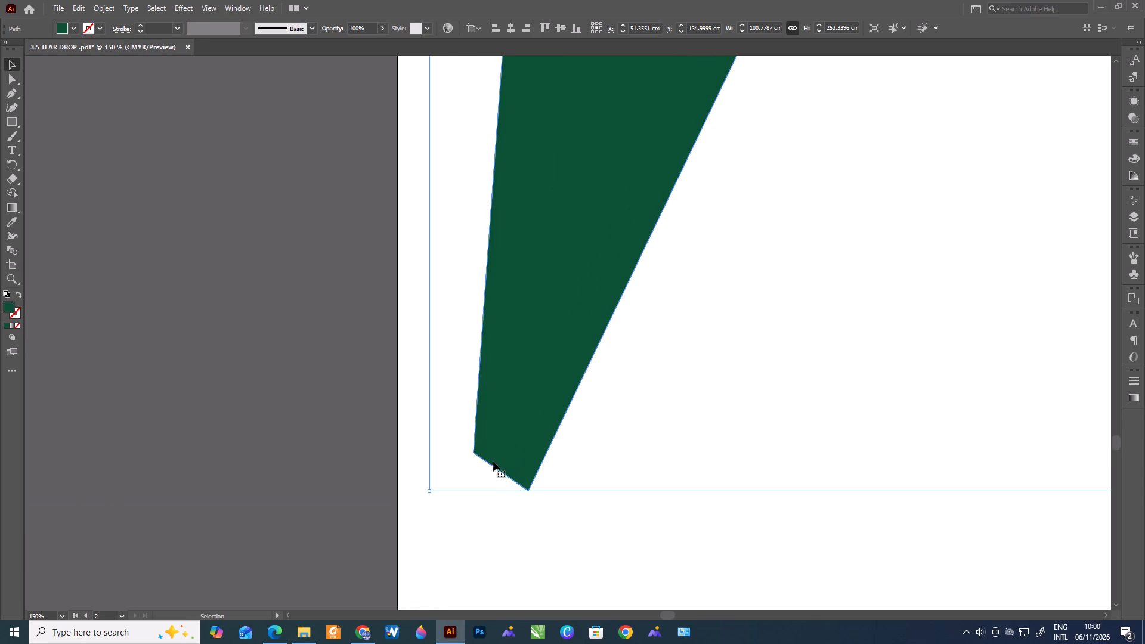
scroll(527, 469, "down", 10, "alt")
Clip the logo and lettering on the second artboard to the front teardrop shape with a clipping mask.
left_click_drag(536, 222, 548, 246)
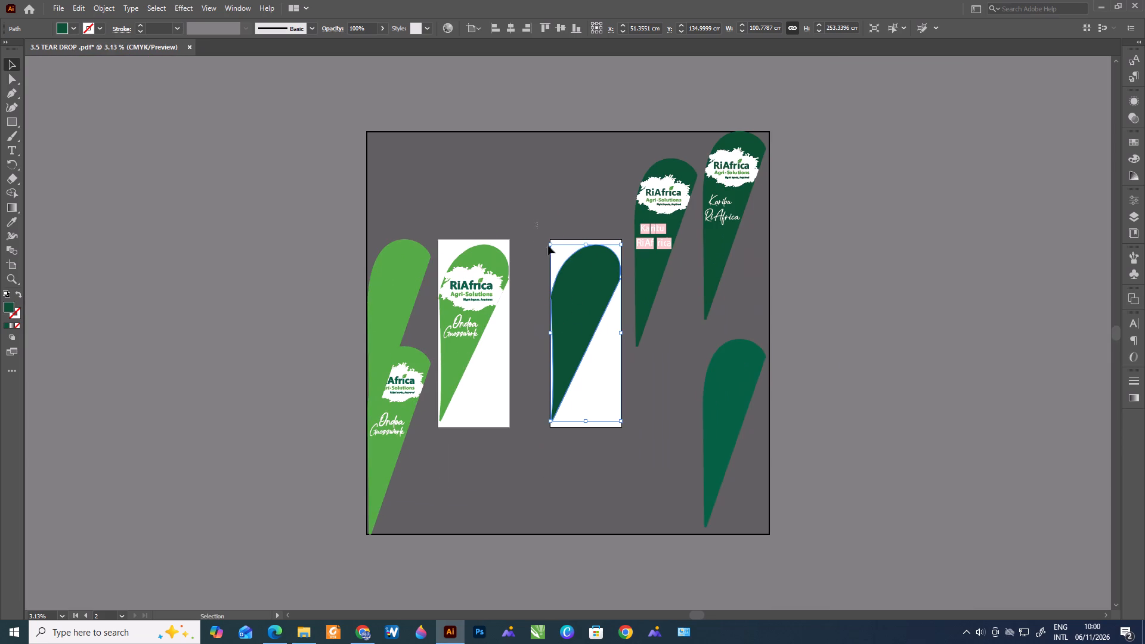
left_click_drag(548, 246, 619, 401)
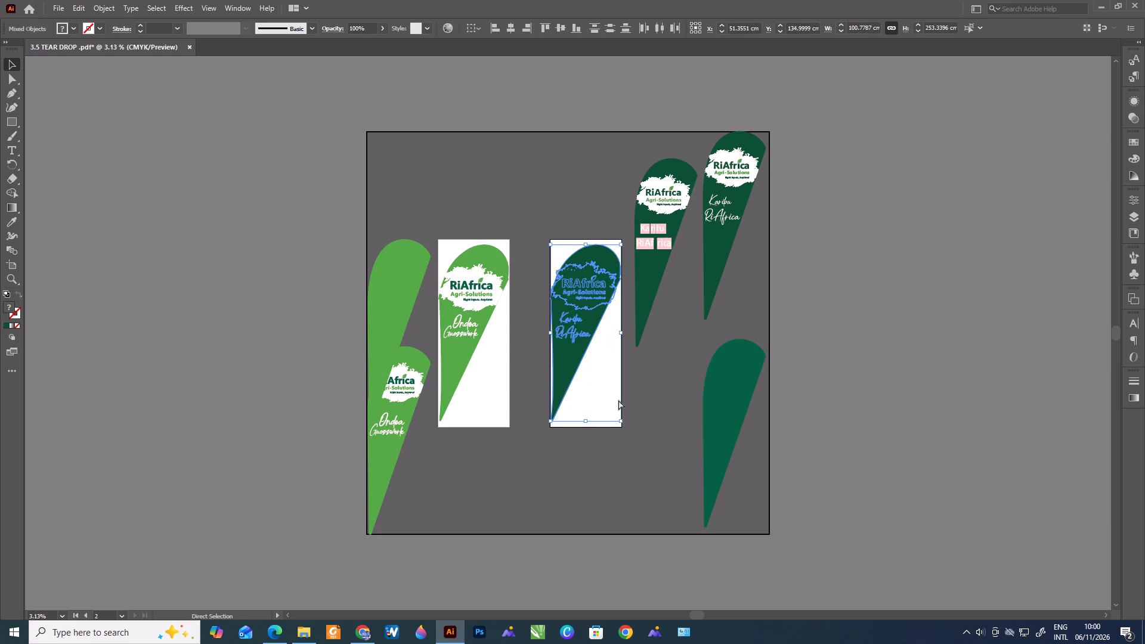
key("ctrl+7")
left_click(662, 392)
key("space")
left_click_drag(649, 355, 620, 435)
scroll(577, 371, "up", 4, "alt")
key("space")
left_click_drag(625, 316, 572, 500)
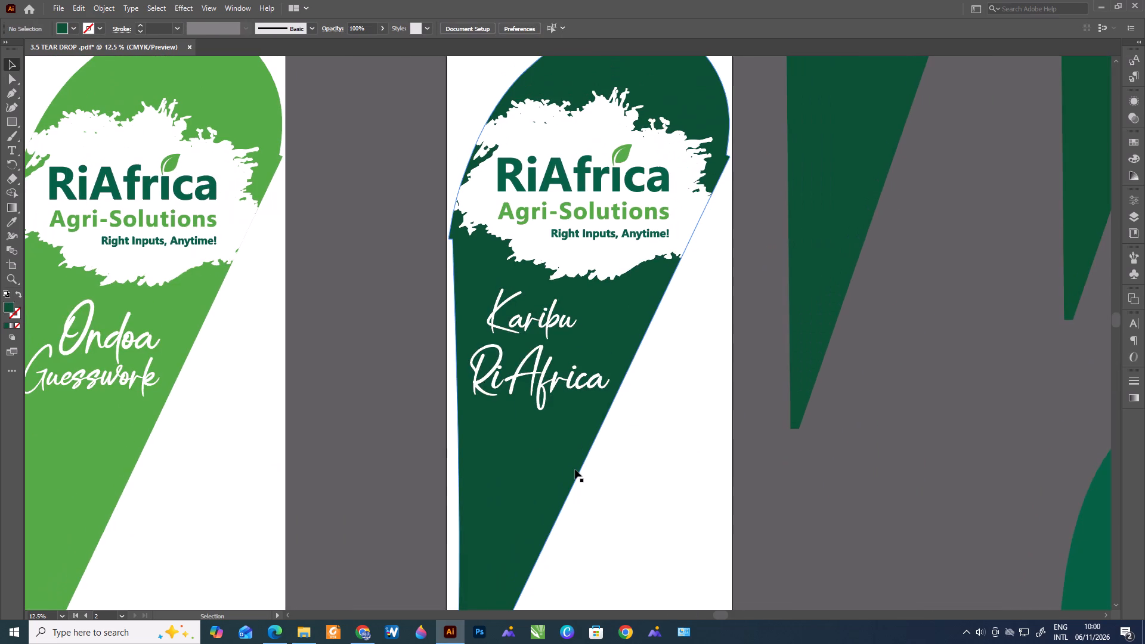
scroll(573, 469, "down", 3, "alt")
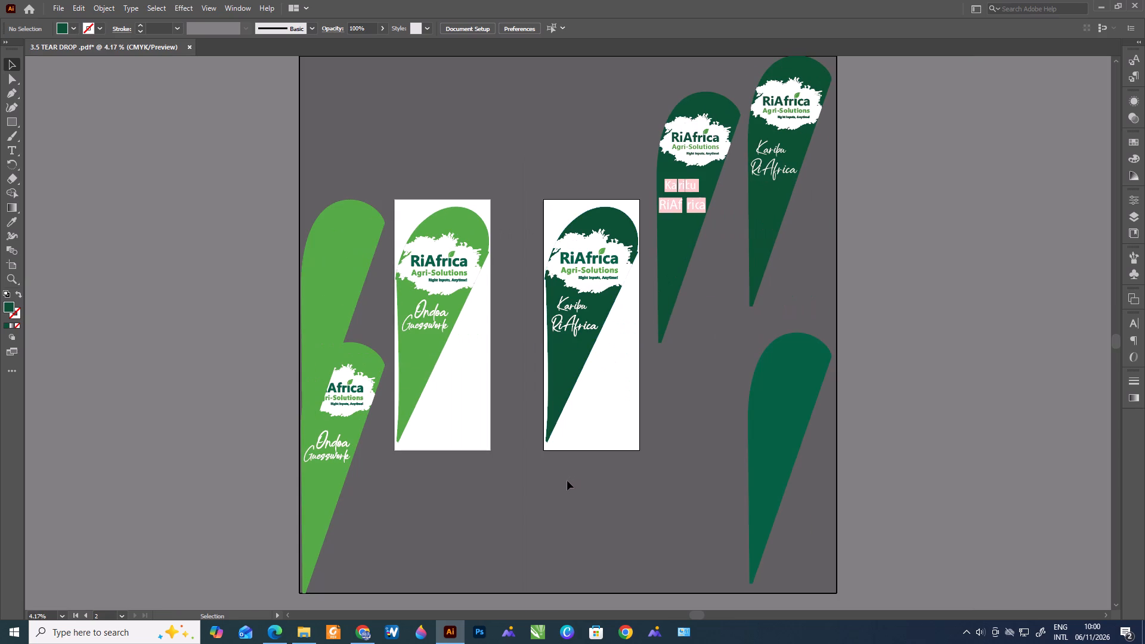
Delete the two dark green reference teardrops and the leftover plain green teardrop beside the second artboard.
key("space")
key("space")
key("space")
left_click_drag(750, 335, 645, 495)
left_click_drag(547, 234, 688, 344)
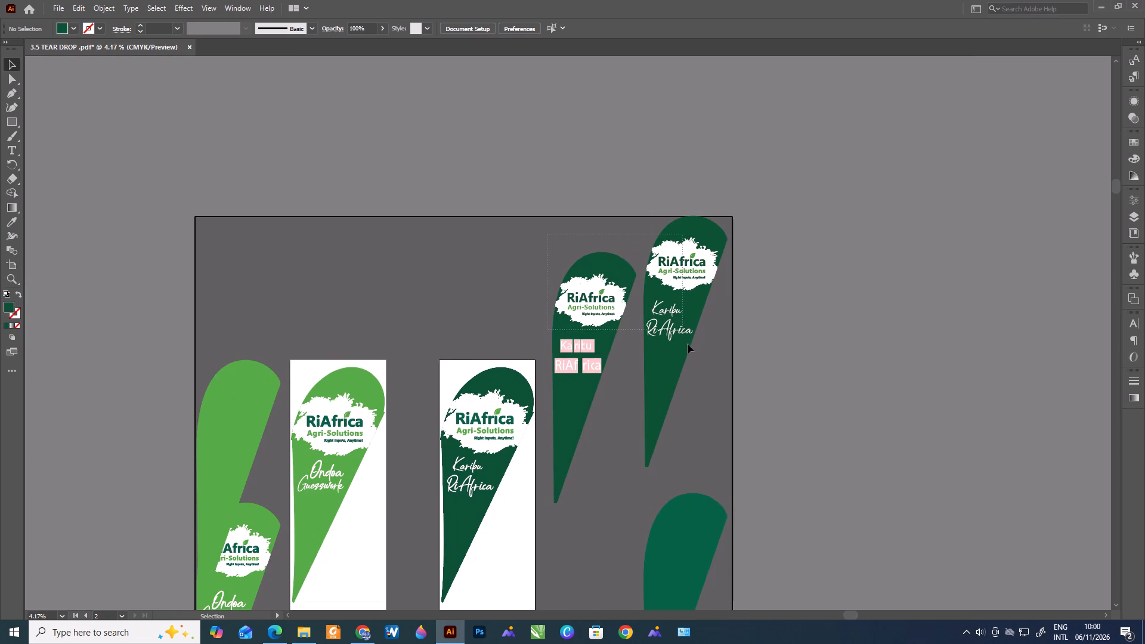
left_click_drag(688, 344, 696, 376)
key("BackSpace")
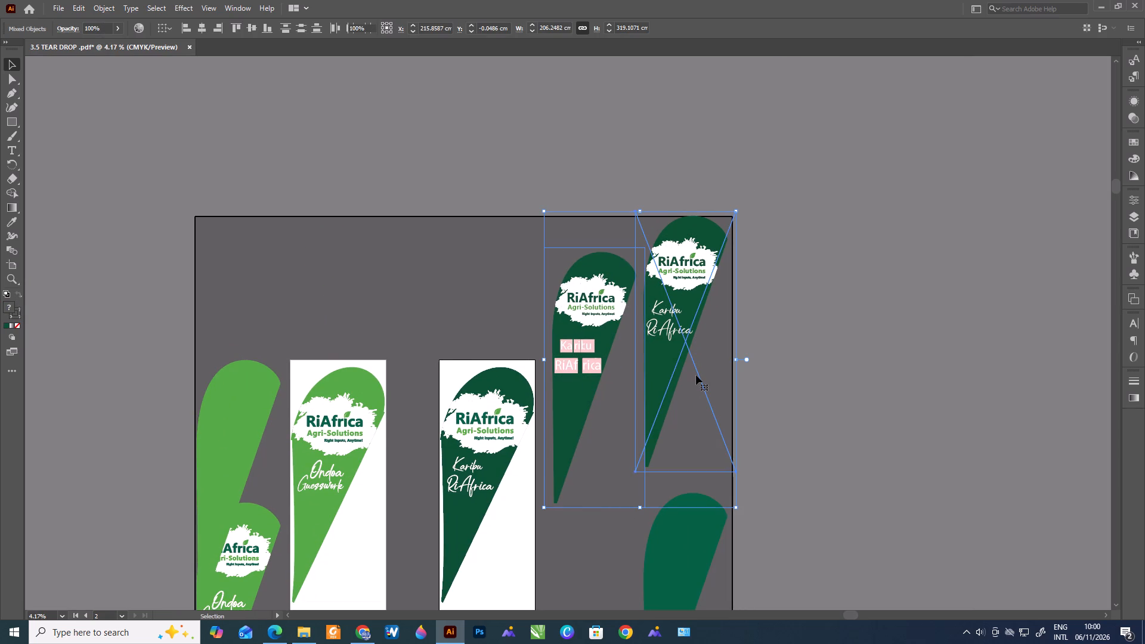
scroll(575, 374, "down", 2)
left_click_drag(625, 419, 684, 500)
key("BackSpace")
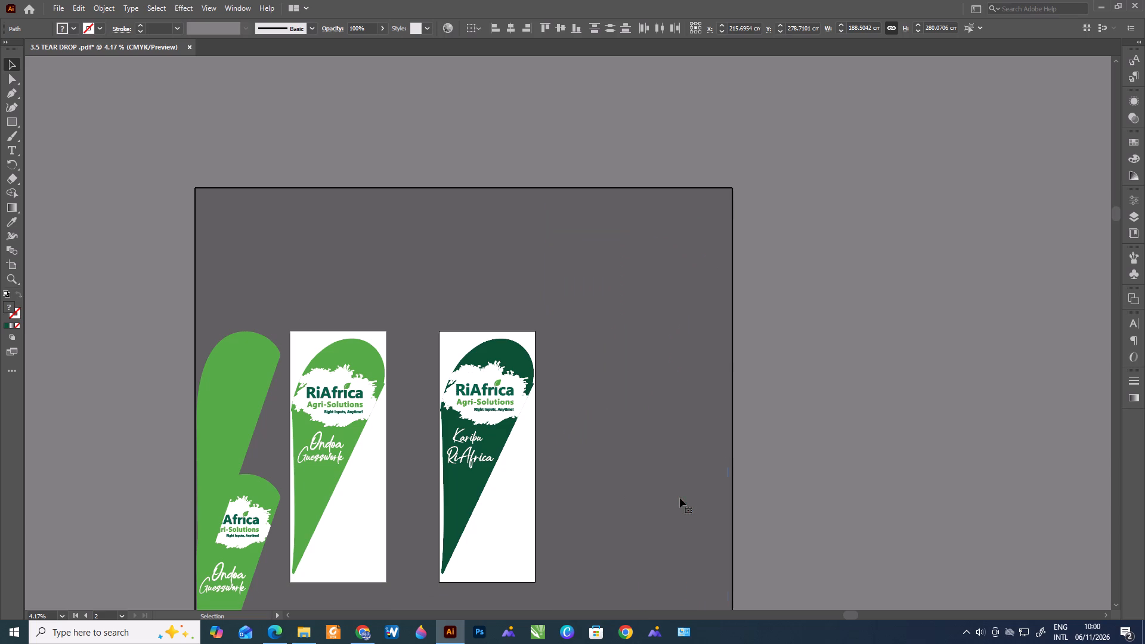
Place the RiAfrica teardrop 2 file beside the second artboard, keeping its embedded colour profile, and embed the artwork.
key("space")
key("space")
left_click_drag(547, 479, 603, 369)
left_click_drag(336, 531, 317, 511)
left_click(57, 10)
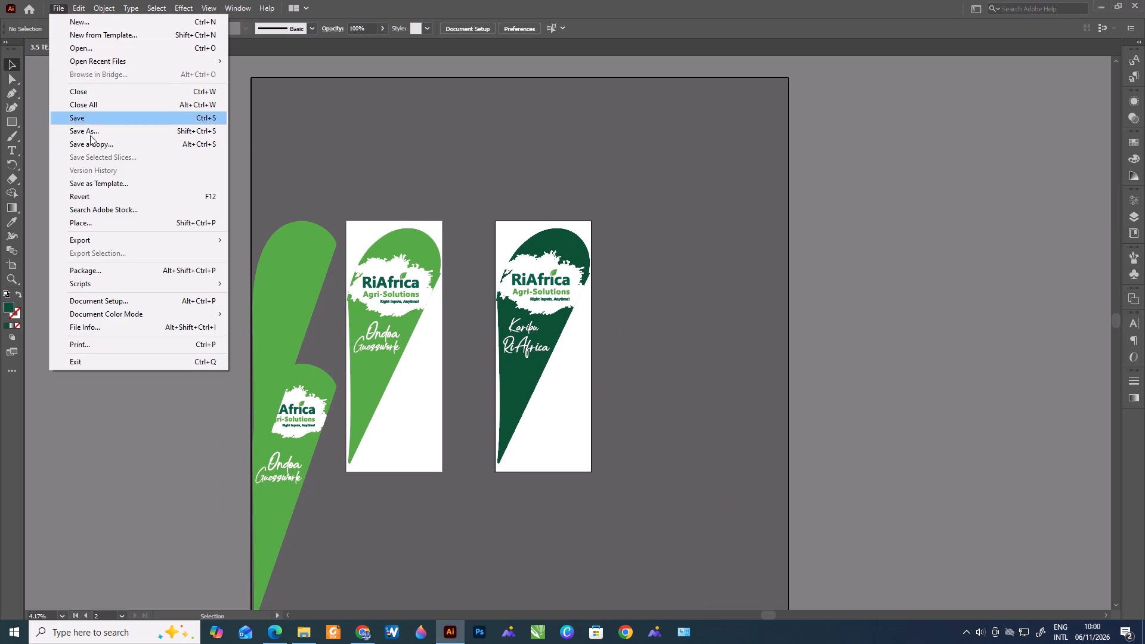
left_click(107, 222)
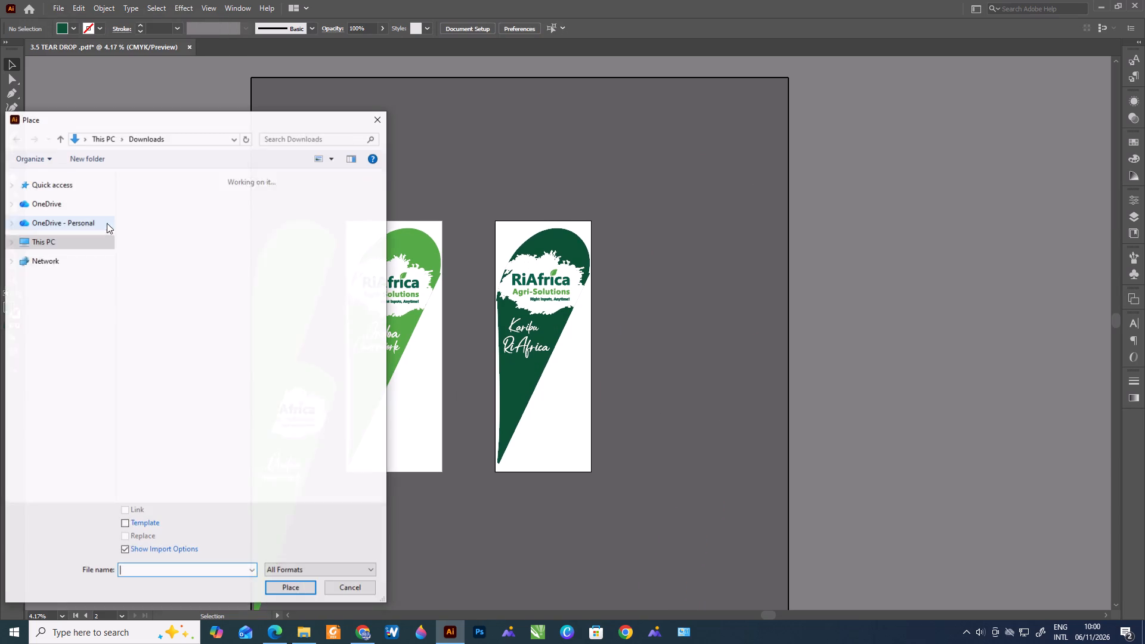
left_click(249, 317)
left_click(285, 589)
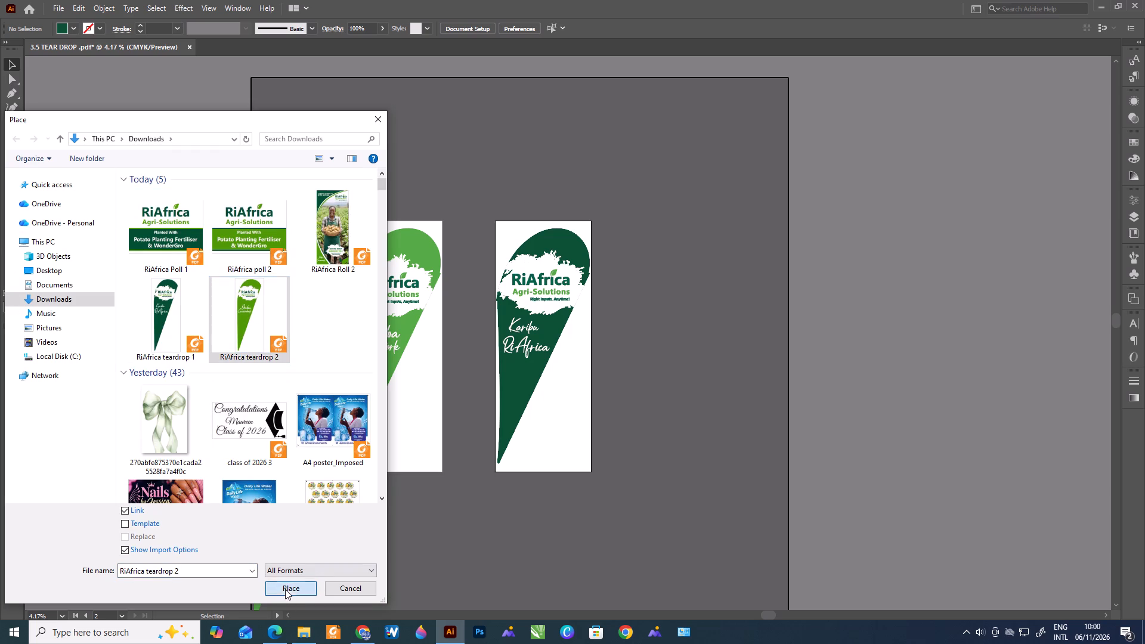
left_click(163, 361)
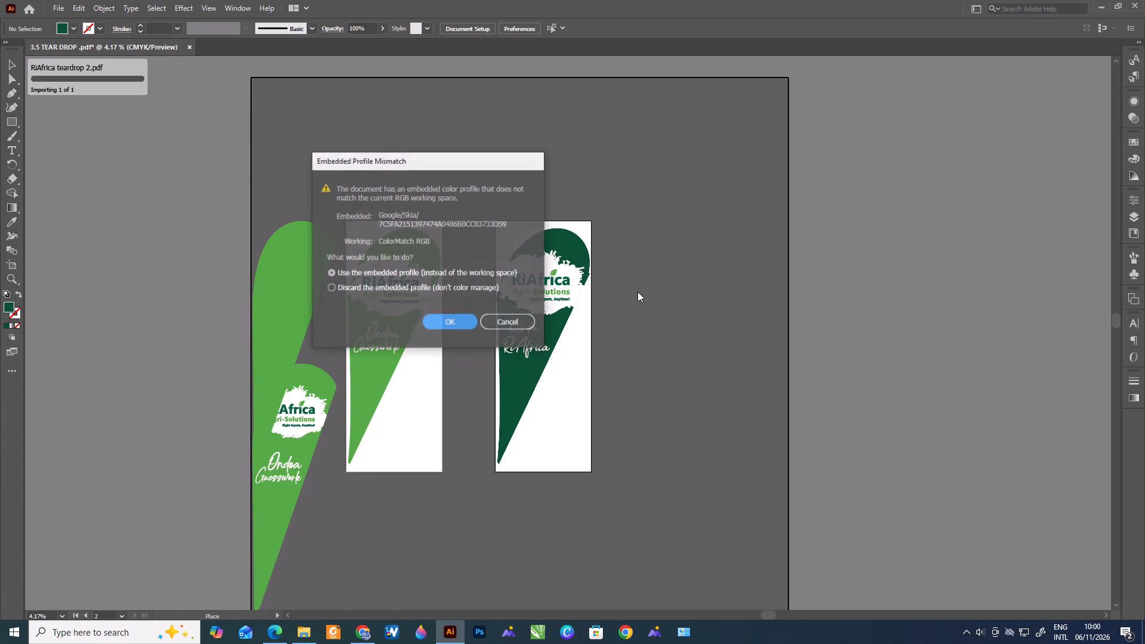
left_click(440, 333)
left_click(448, 323)
left_click(644, 264)
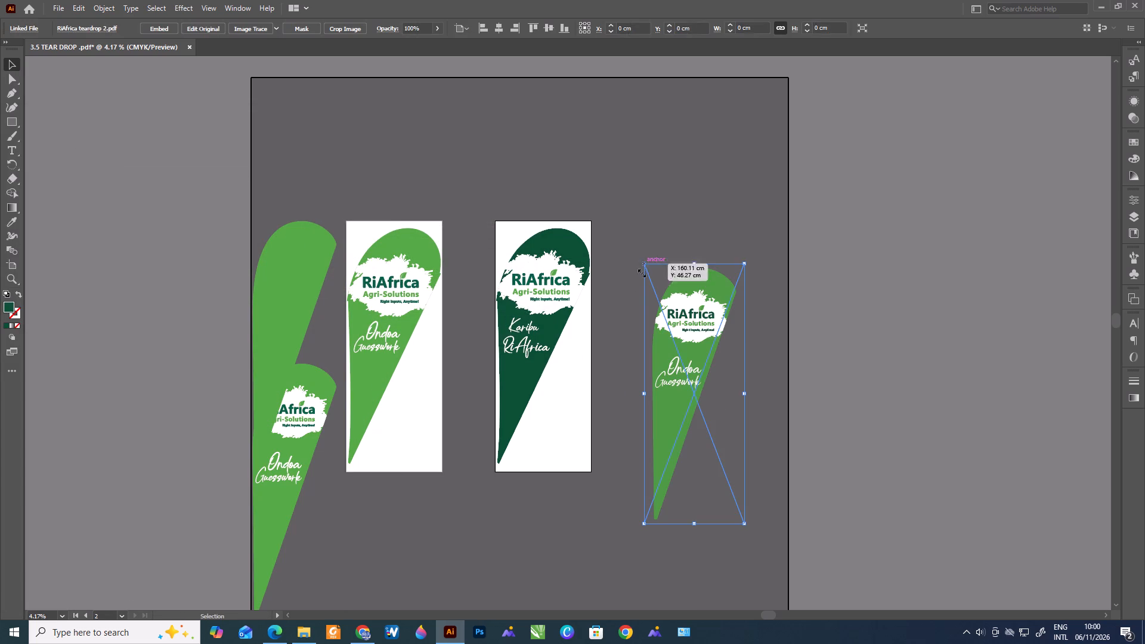
left_click(171, 28)
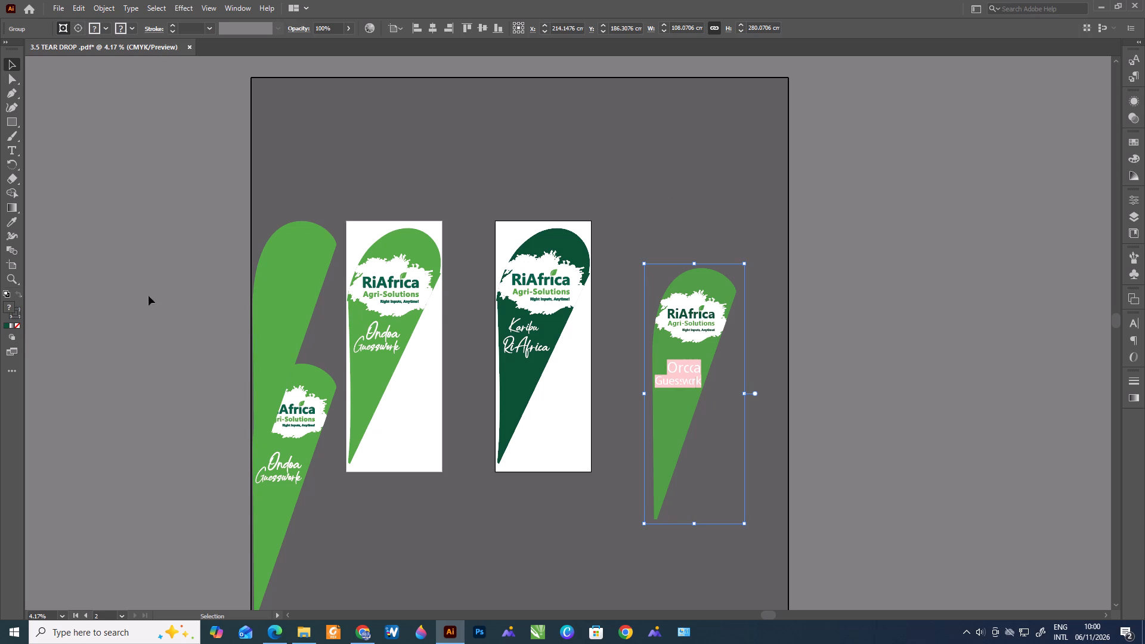
Match the first artboard's light green teardrop to the green of the newly embedded artwork with the Eyedropper.
left_click(375, 399)
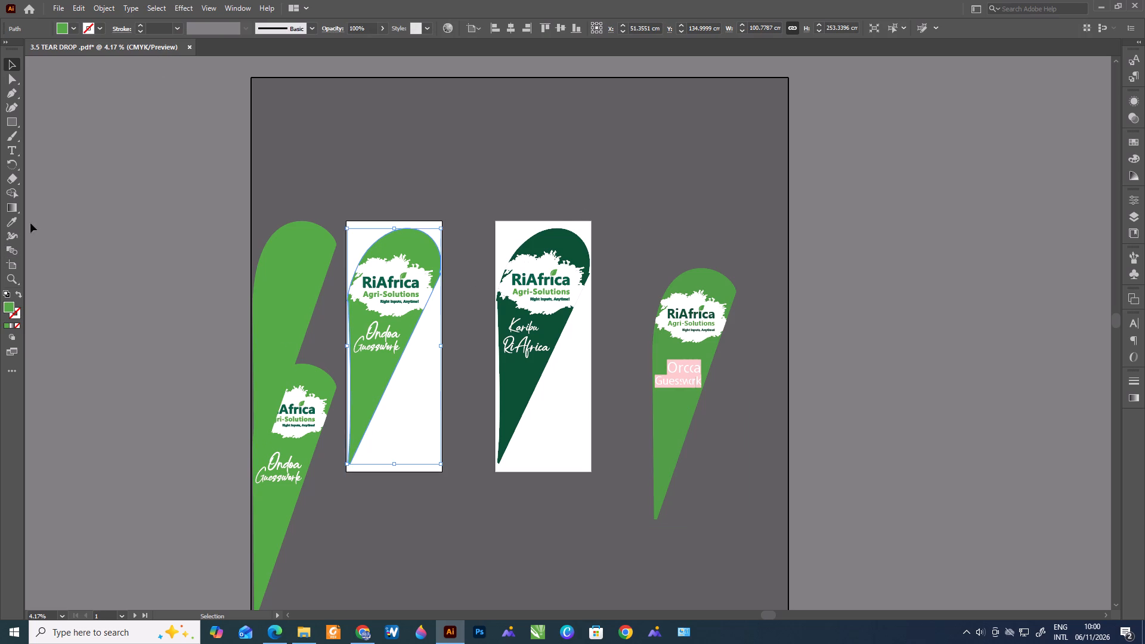
left_click(10, 218)
left_click(676, 414)
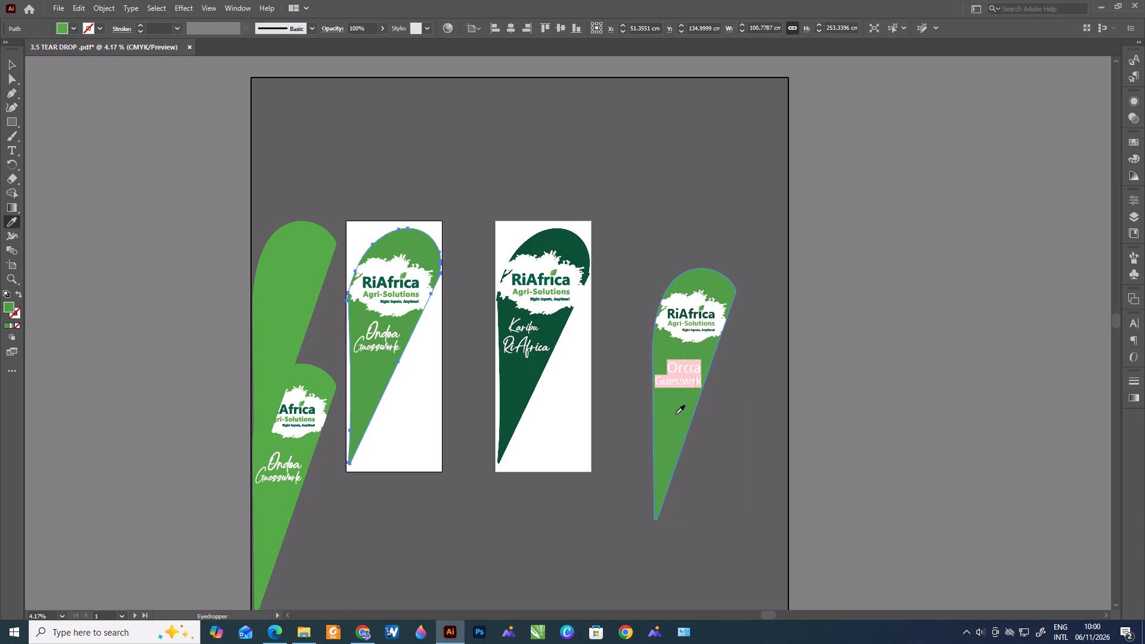
left_click(10, 67)
left_click(380, 109)
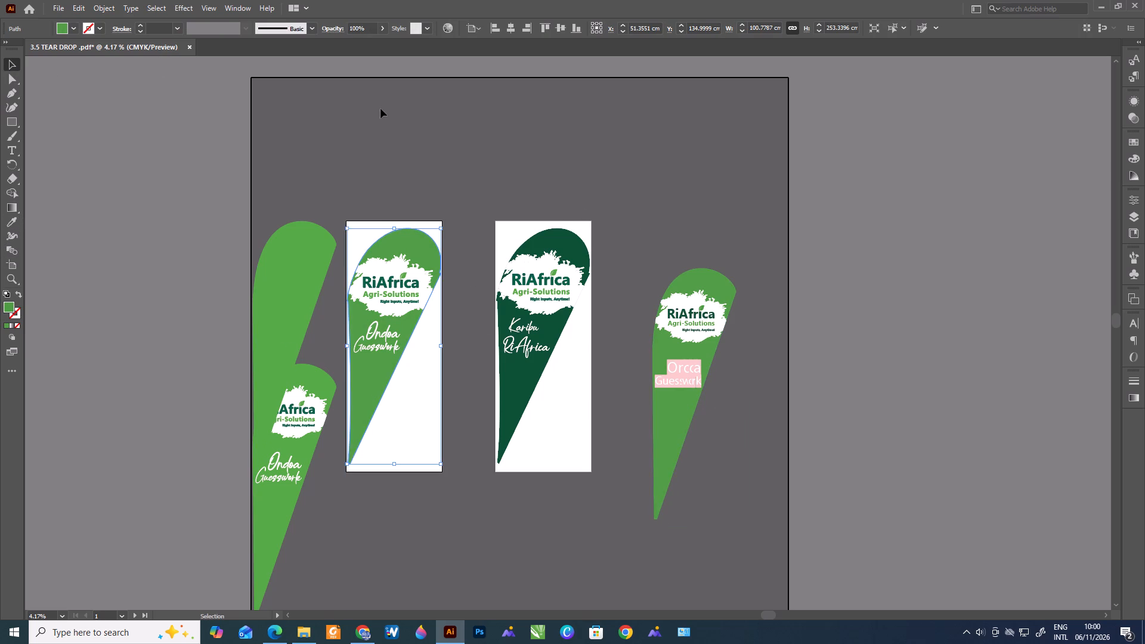
Place RiAfrica teardrop 2 again as a linked file over the first artboard, keeping its embedded colour profile.
scroll(363, 185, "up", 2, "alt")
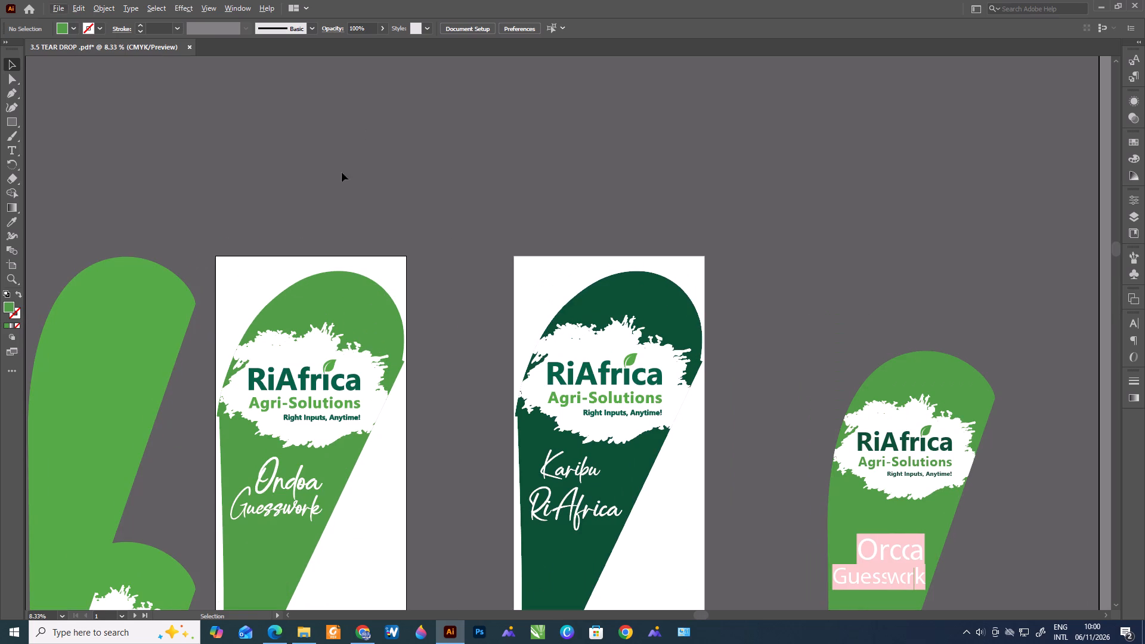
left_click(55, 7)
left_click(105, 228)
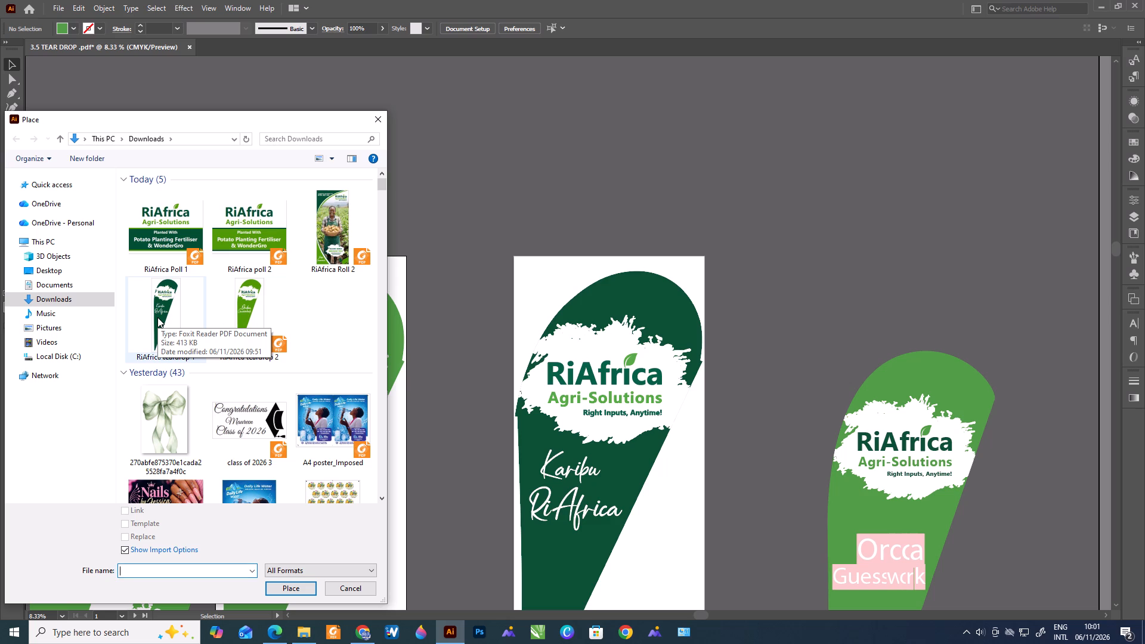
left_click(256, 314)
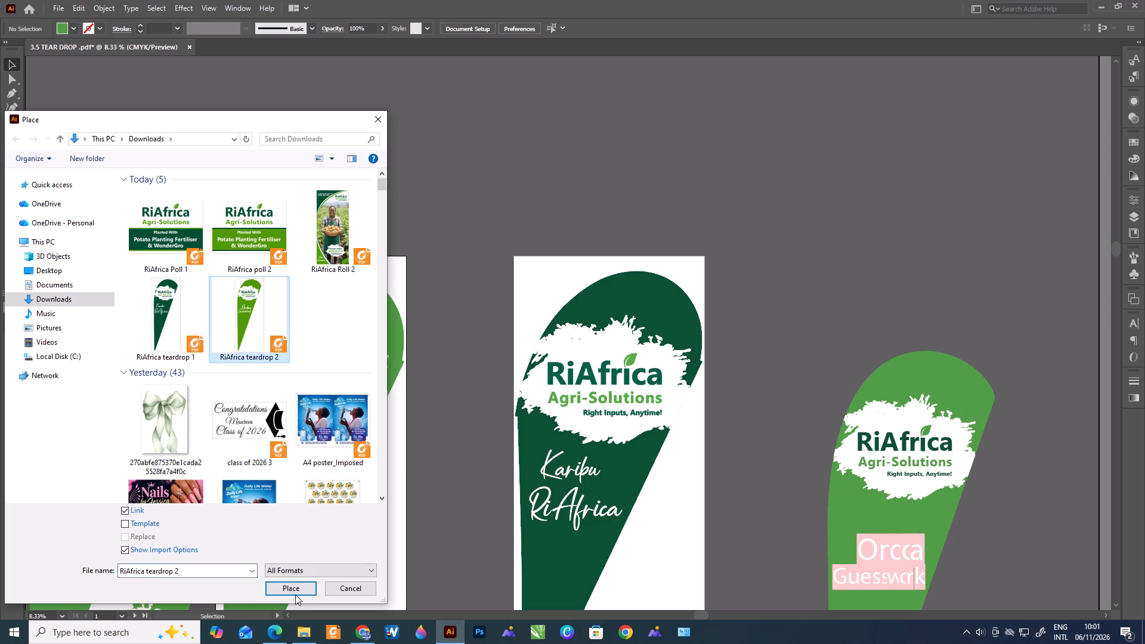
left_click(295, 595)
left_click(150, 365)
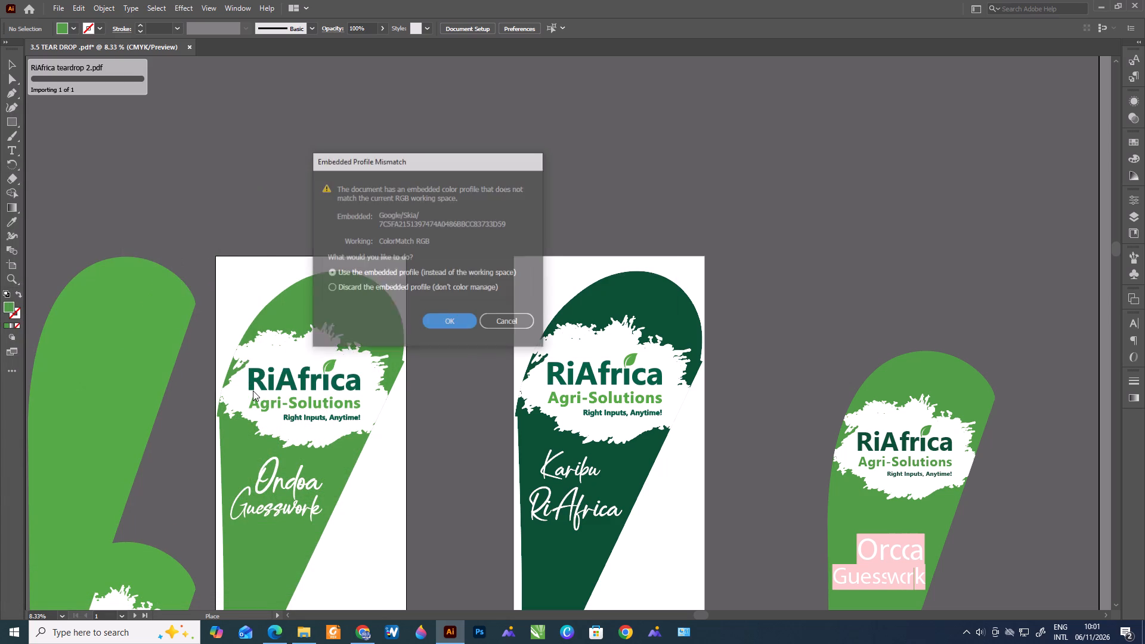
left_click(440, 315)
left_click(349, 333)
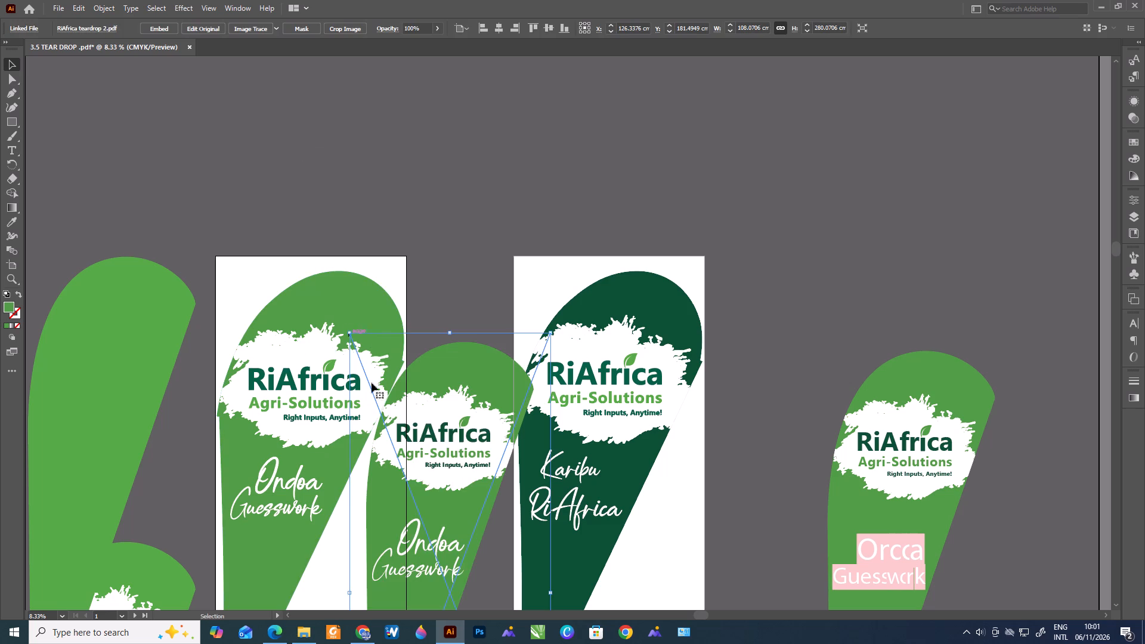
Shift the linked artwork about 15 cm further over the first artboard's teardrop and compare the two greens where they overlap.
scroll(479, 391, "up", 2, "alt")
scroll(351, 361, "up", 1, "alt")
left_click_drag(433, 397, 373, 346)
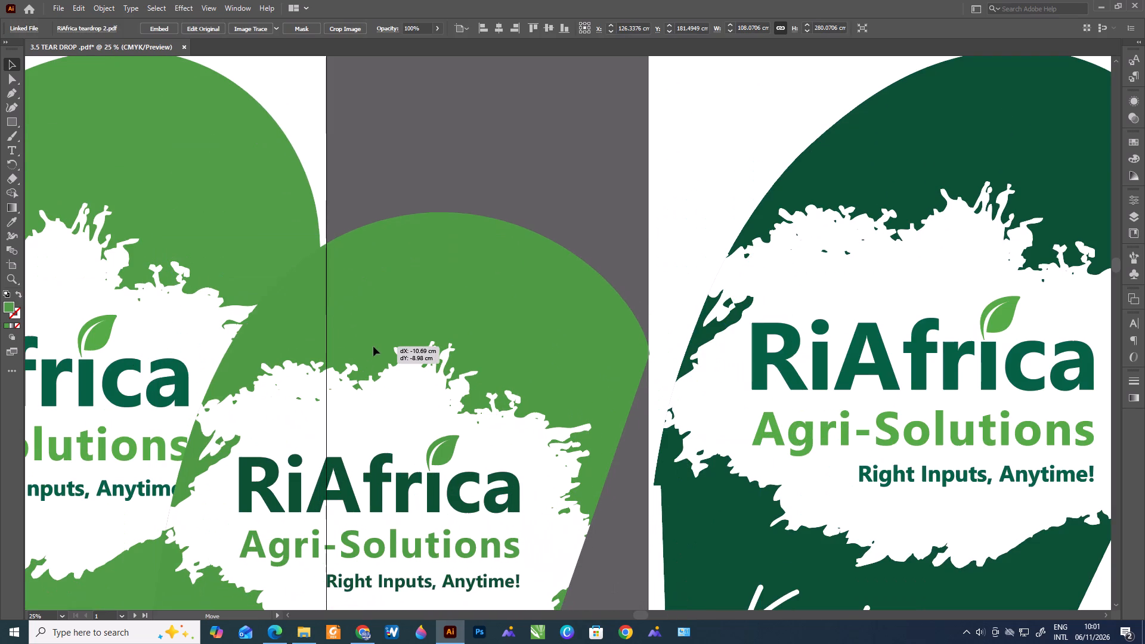
left_click_drag(373, 346, 352, 331)
scroll(270, 222, "up", 5, "alt")
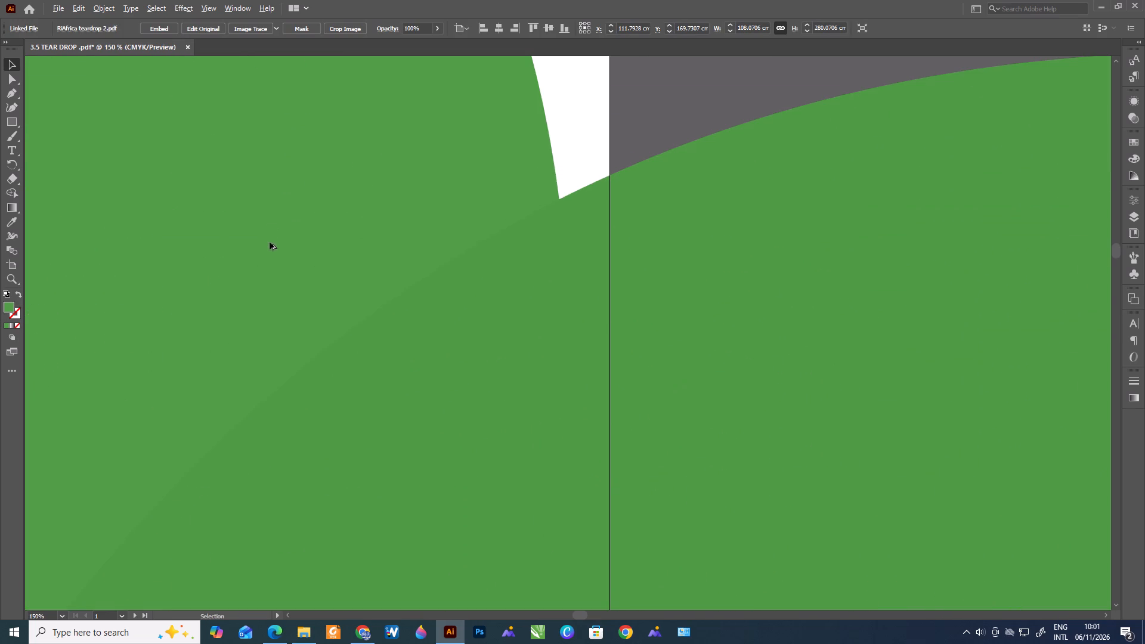
scroll(406, 347, "down", 8, "alt")
scroll(407, 368, "down", 1)
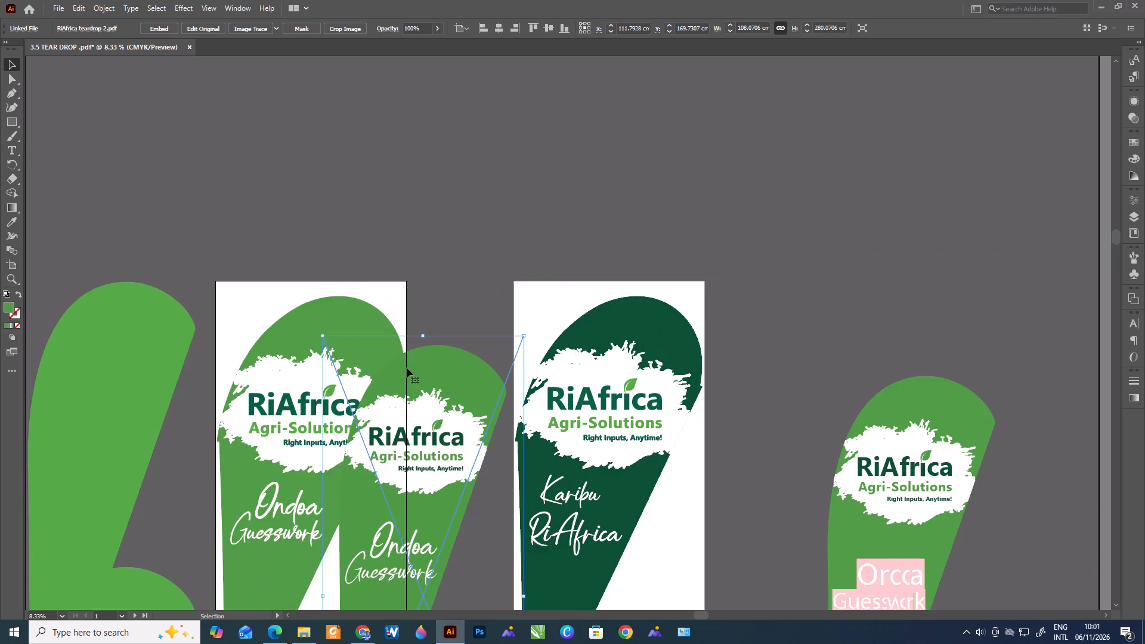
scroll(407, 368, "down", 5)
scroll(346, 407, "up", 6, "alt")
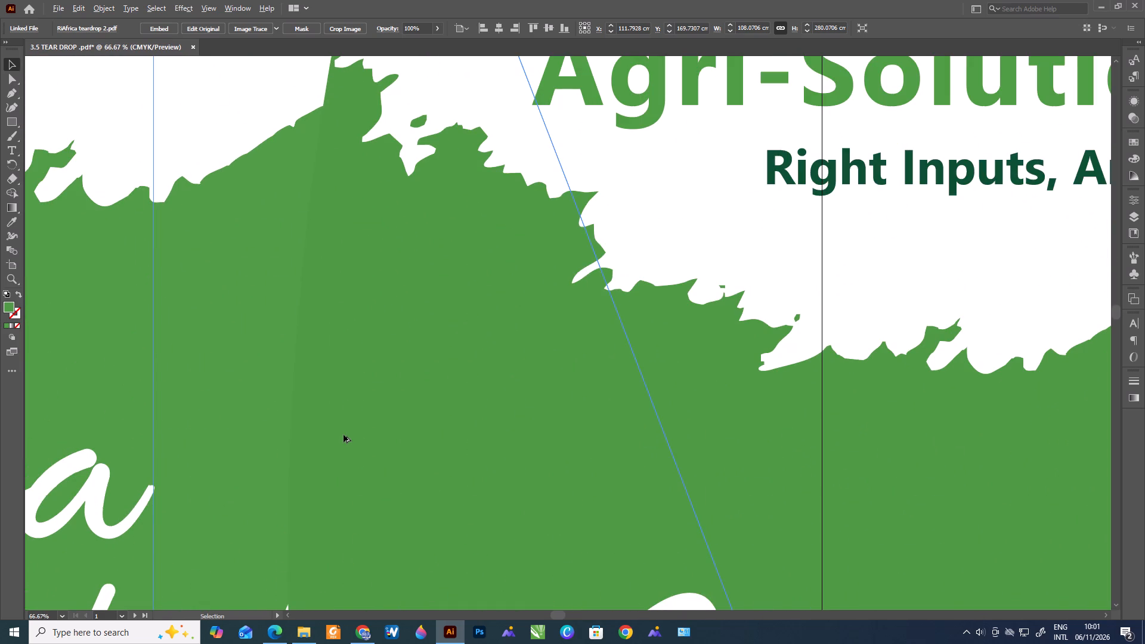
scroll(343, 435, "down", 8, "alt")
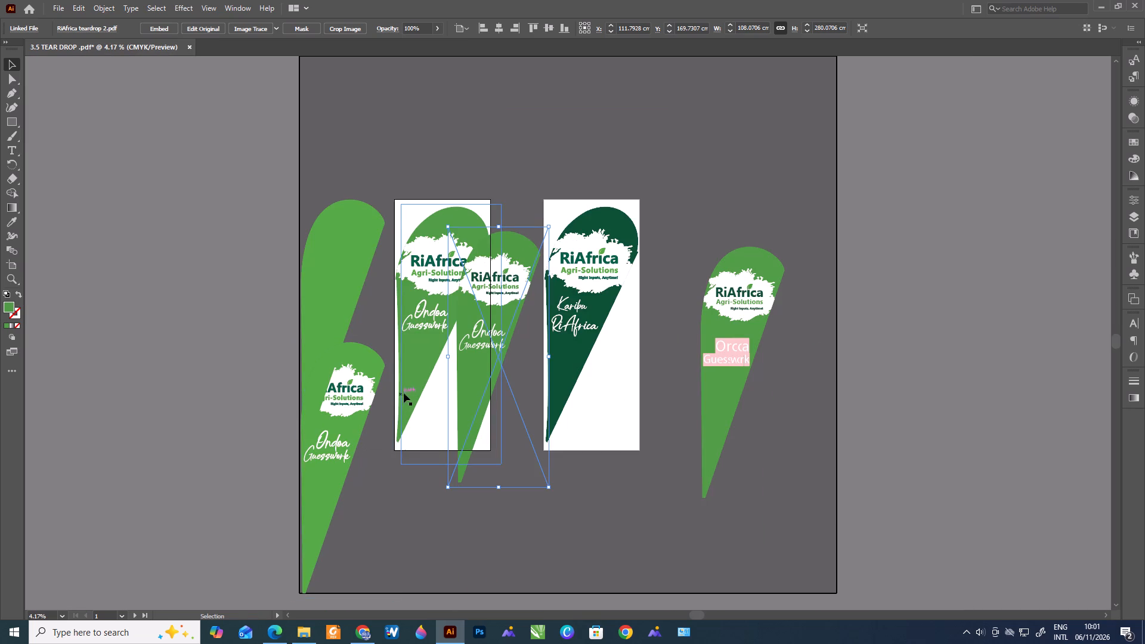
Raise the linked artwork about 30 cm and compare its green with the first artboard's teardrop around the Ondoa Guesswork lettering.
scroll(454, 366, "up", 3)
left_click_drag(490, 383, 490, 358)
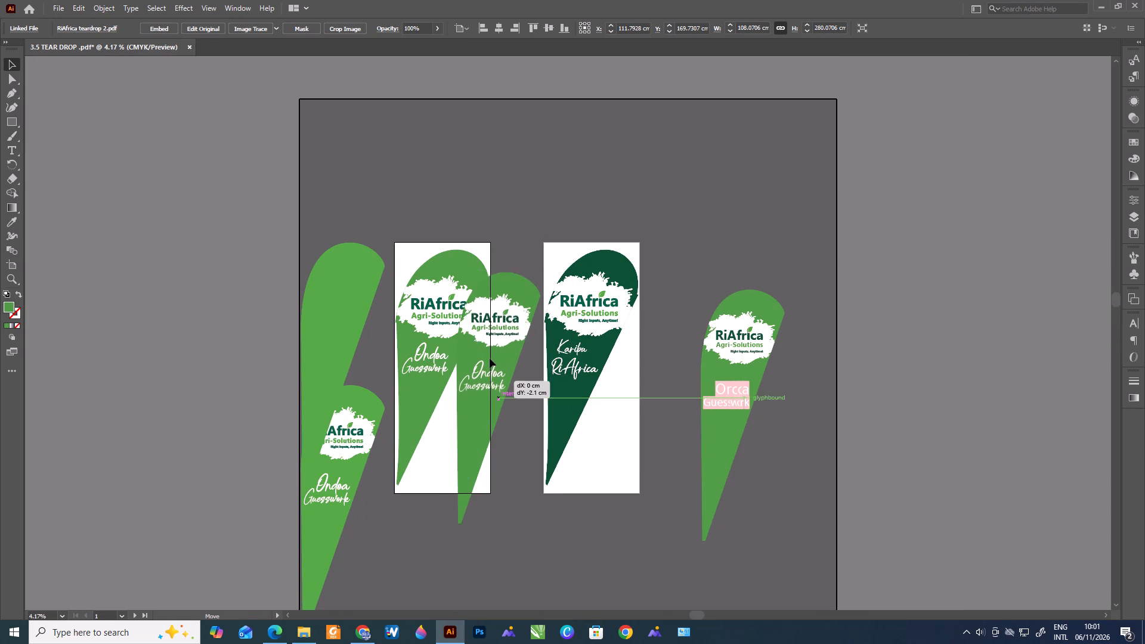
left_click_drag(490, 358, 489, 354)
scroll(474, 355, "up", 3, "alt")
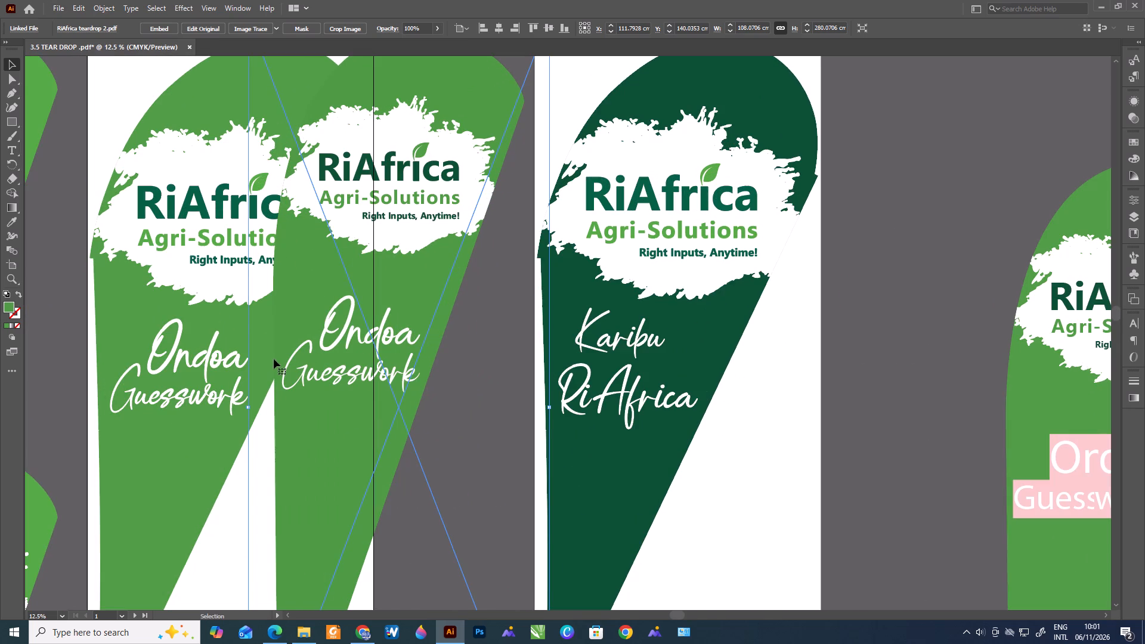
scroll(237, 291, "up", 3, "alt")
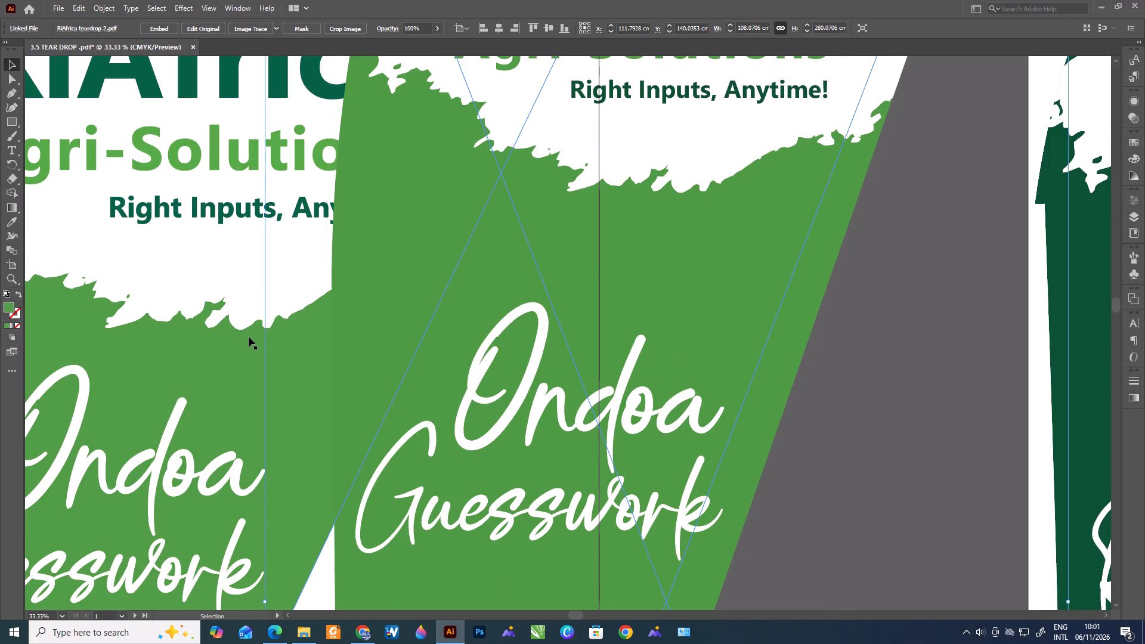
scroll(264, 340, "down", 5, "alt")
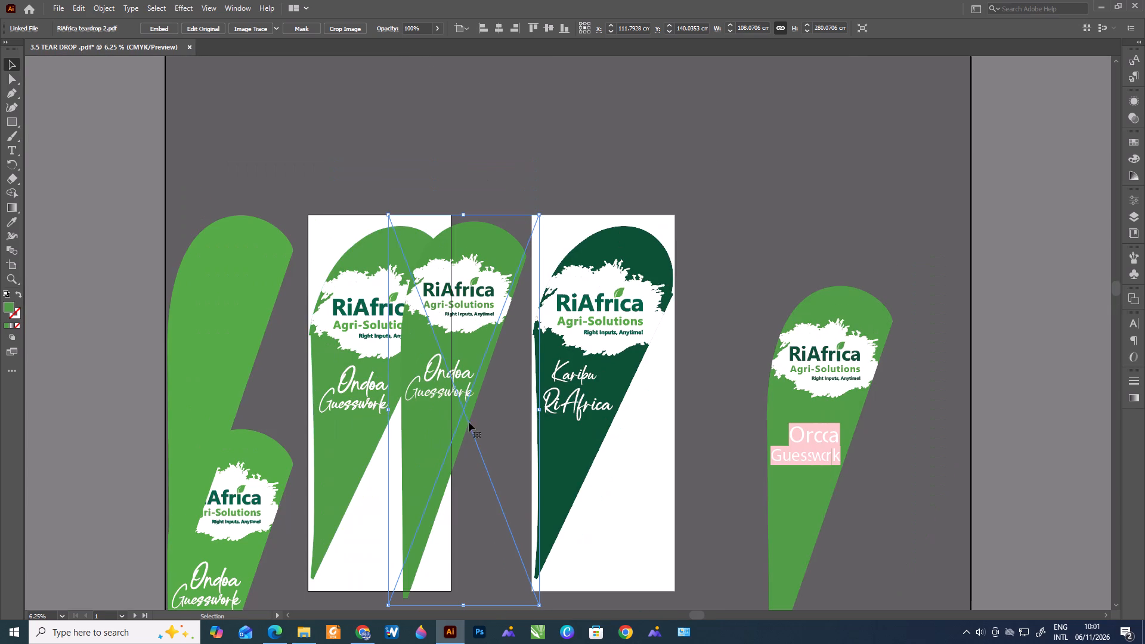
scroll(450, 218, "up", 1, "alt")
scroll(422, 244, "down", 1, "alt")
scroll(423, 303, "down", 5)
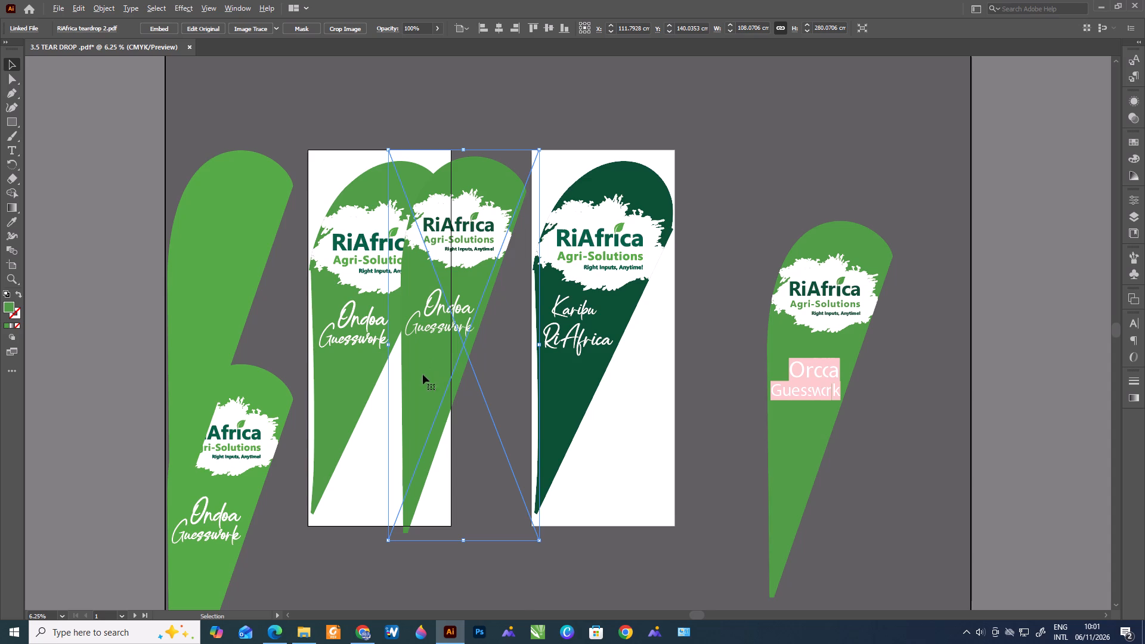
scroll(401, 301, "up", 3, "alt")
scroll(260, 330, "up", 4, "alt")
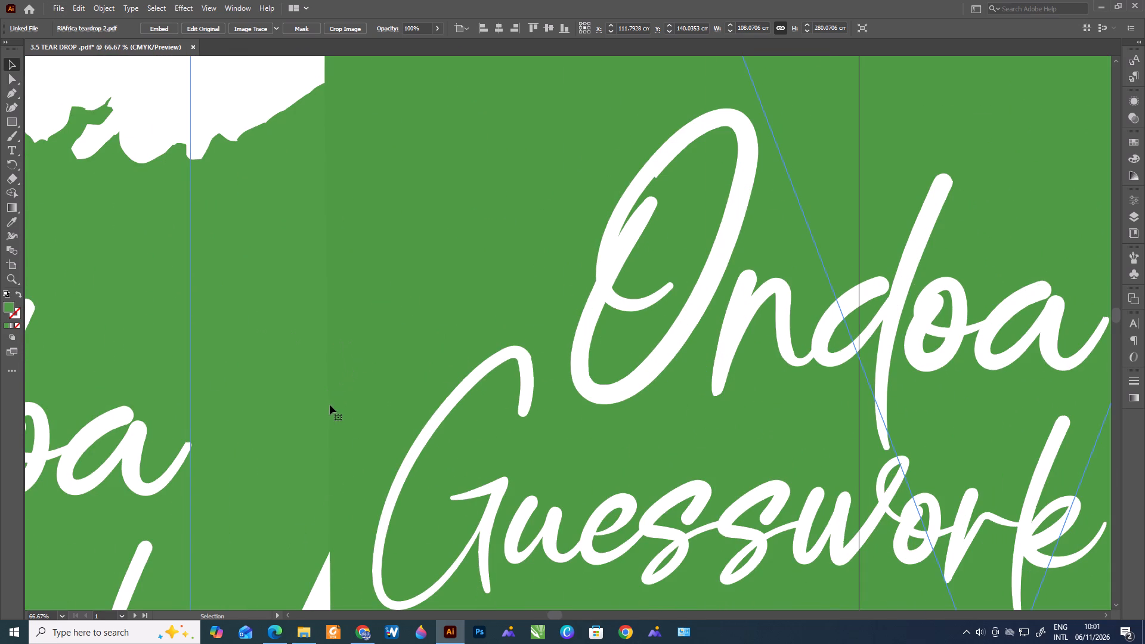
scroll(330, 405, "down", 2, "alt")
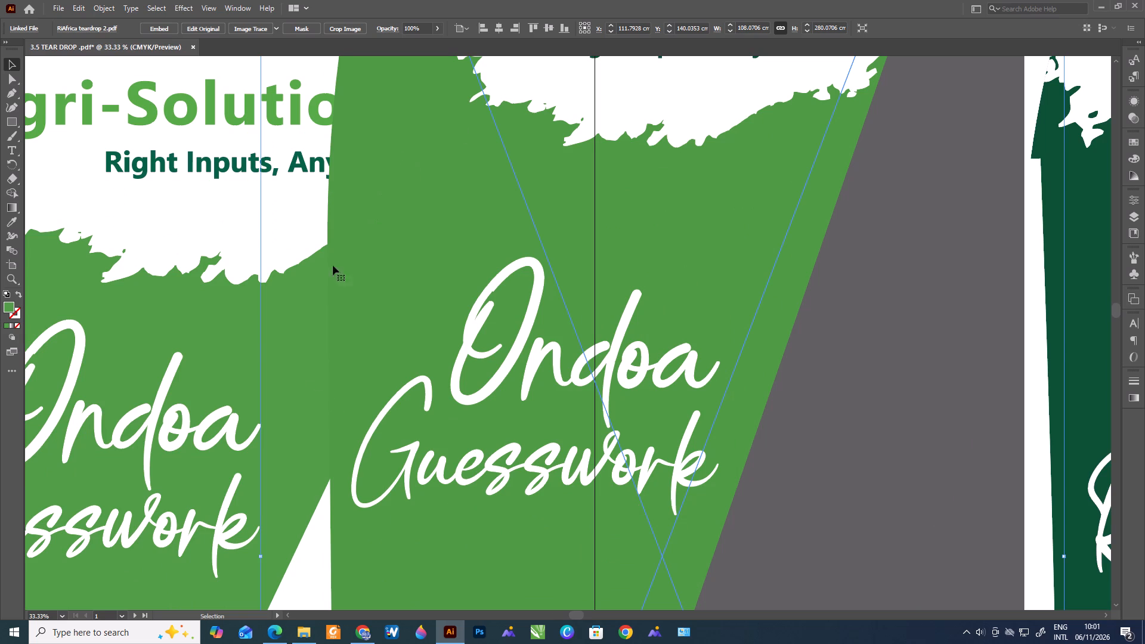
scroll(343, 349, "down", 1, "alt")
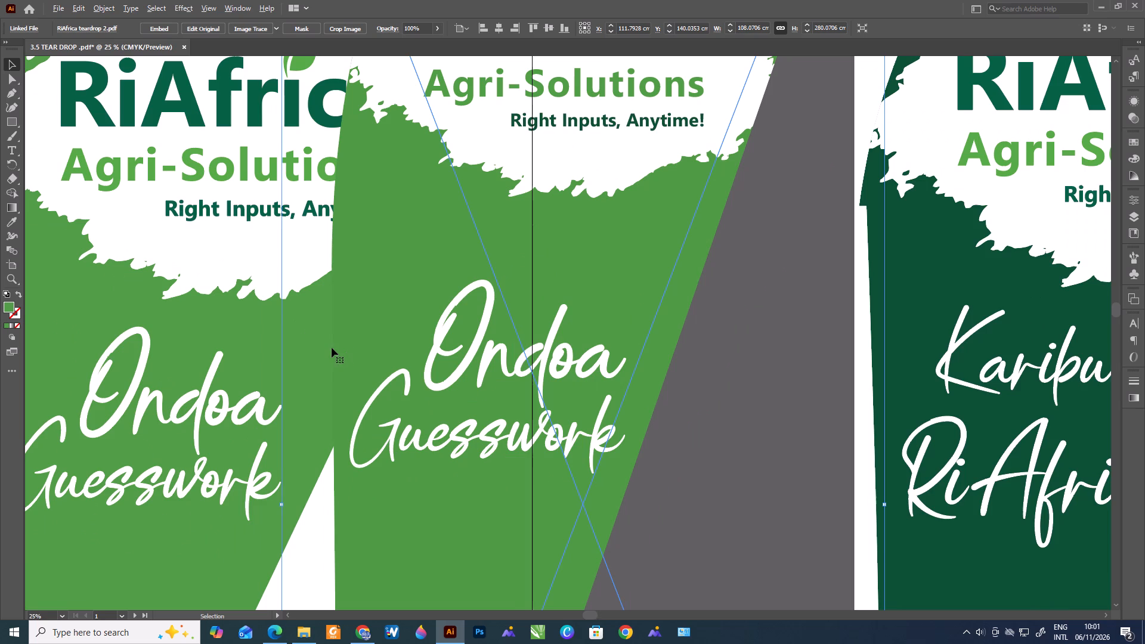
scroll(329, 345, "down", 4, "alt")
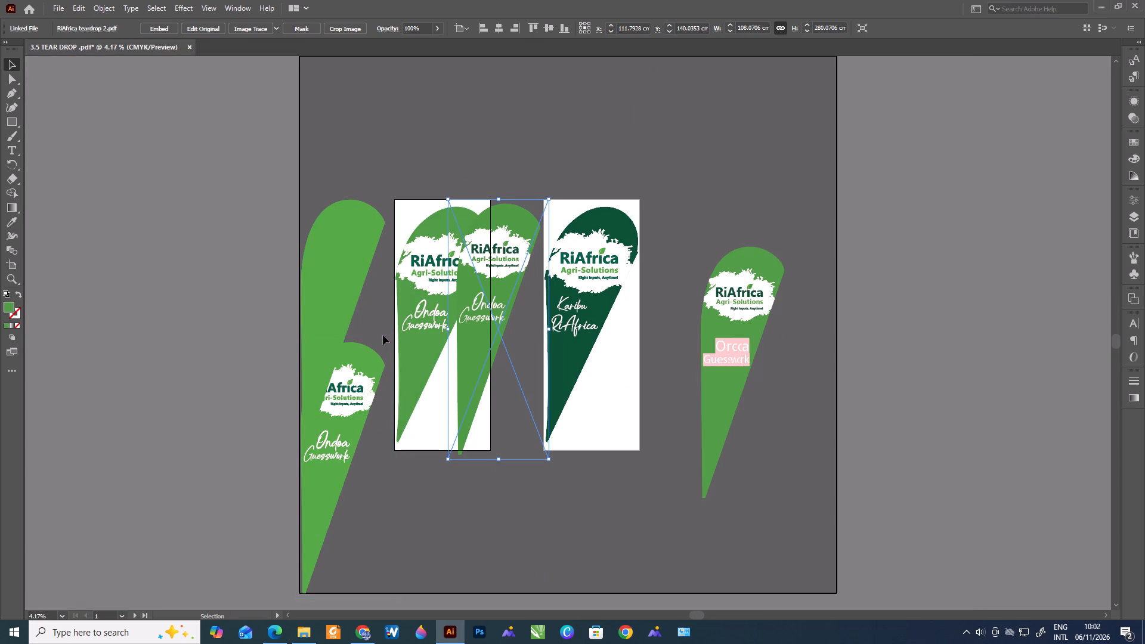
Move the linked teardrop 2 artwork off the artboards, above the embedded reference copy.
left_click_drag(474, 313, 688, 187)
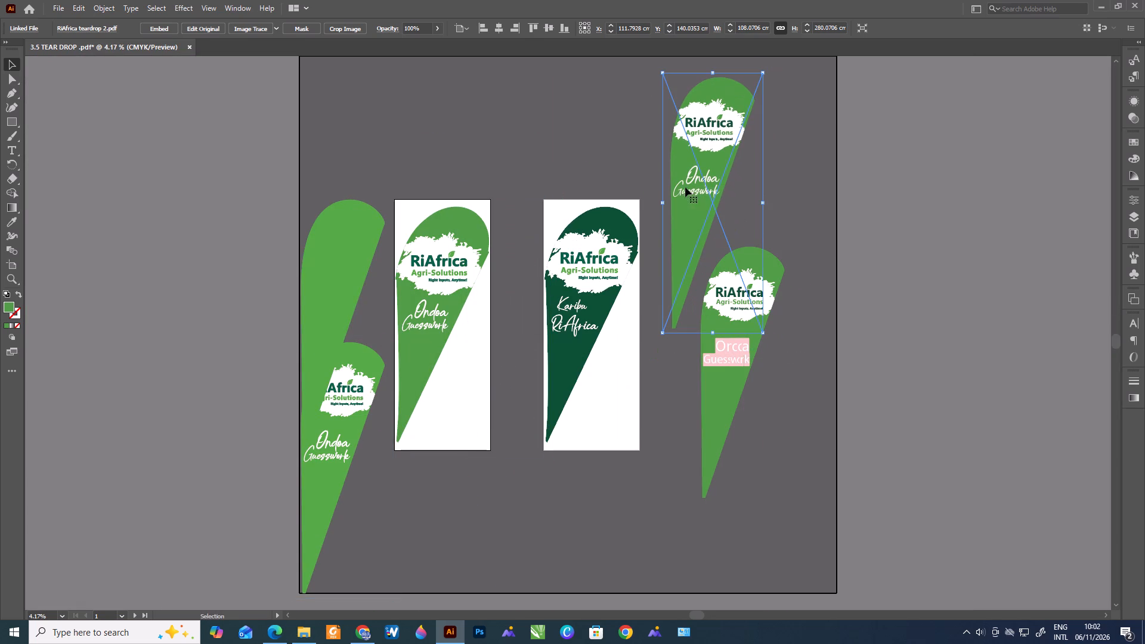
Examine the linked artwork's green and lettering up close, and compare them with the artwork on both artboards.
key("space")
key("space")
key("space")
key("space")
key("space")
key("space")
key("space")
left_click_drag(612, 263, 575, 281)
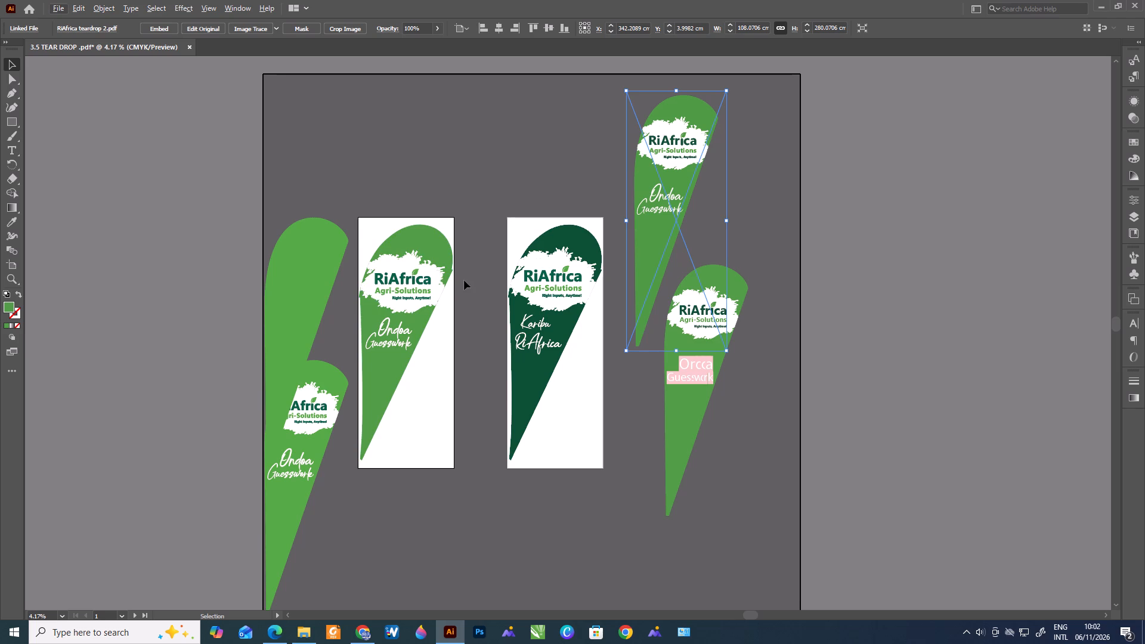
scroll(714, 142, "up", 4, "alt")
key("space")
left_click_drag(903, 218, 525, 272)
scroll(716, 335, "up", 2, "alt")
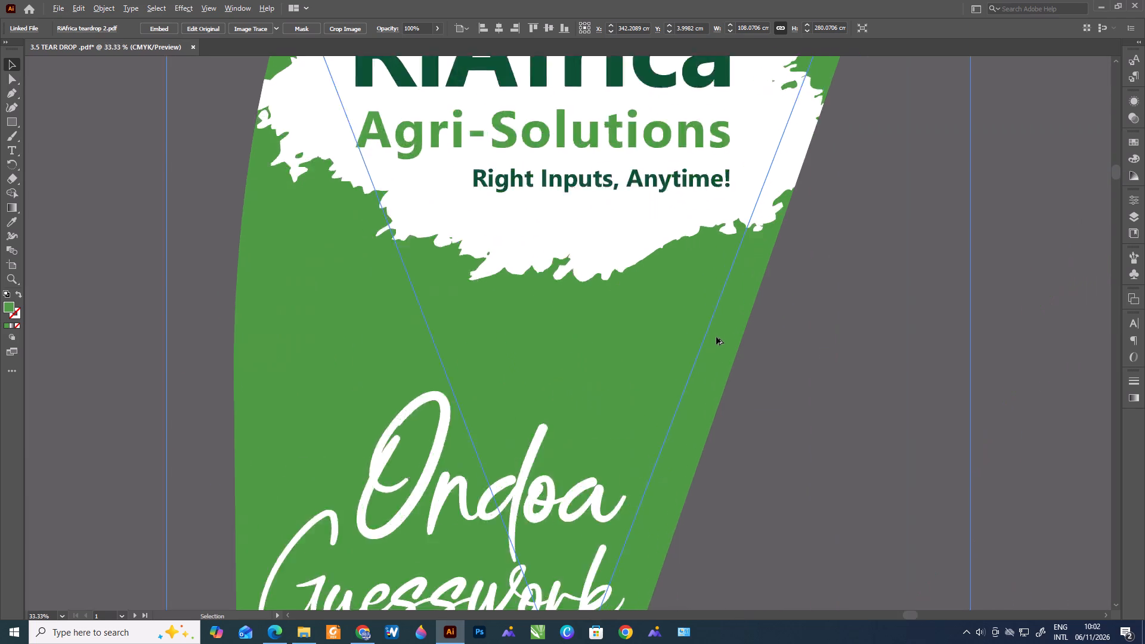
scroll(716, 337, "up", 2, "alt")
scroll(715, 337, "down", 7)
scroll(705, 319, "down", 2, "alt")
scroll(691, 317, "down", 1)
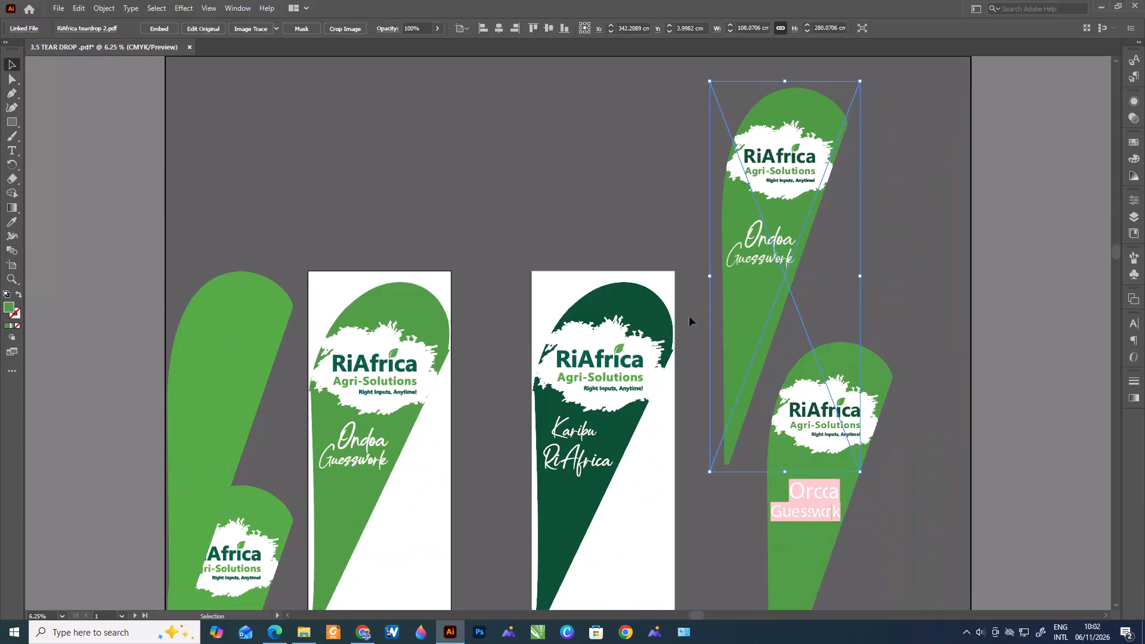
scroll(689, 317, "down", 5)
scroll(207, 355, "up", 2, "alt")
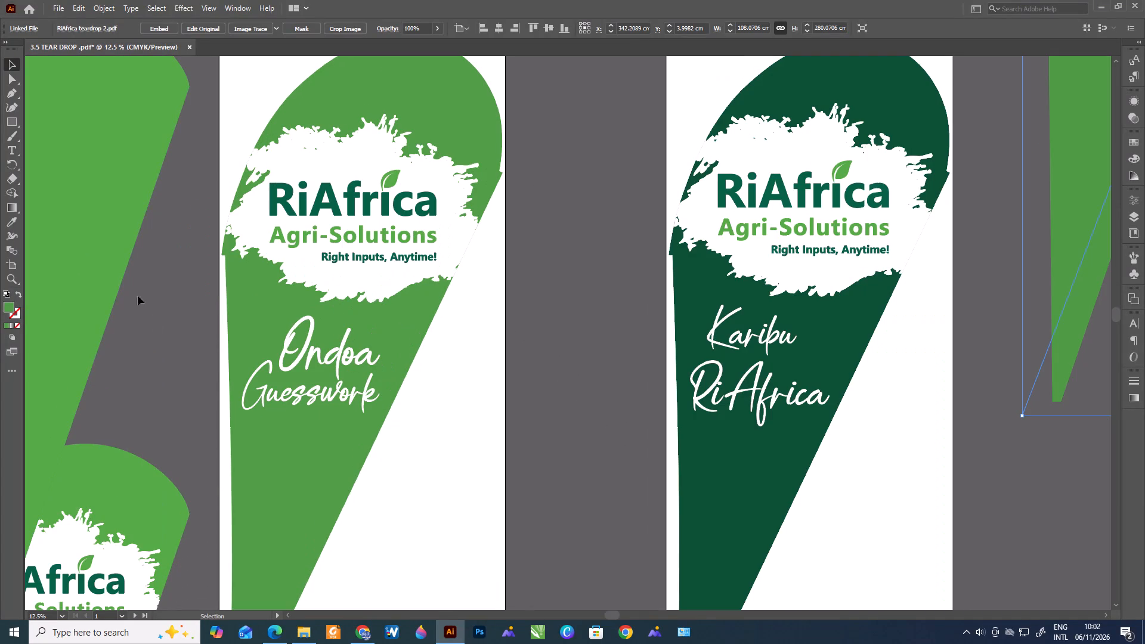
Move the plain light green teardrop so that it overlaps the side edge of the first artboard's artwork.
left_click_drag(107, 261, 238, 326)
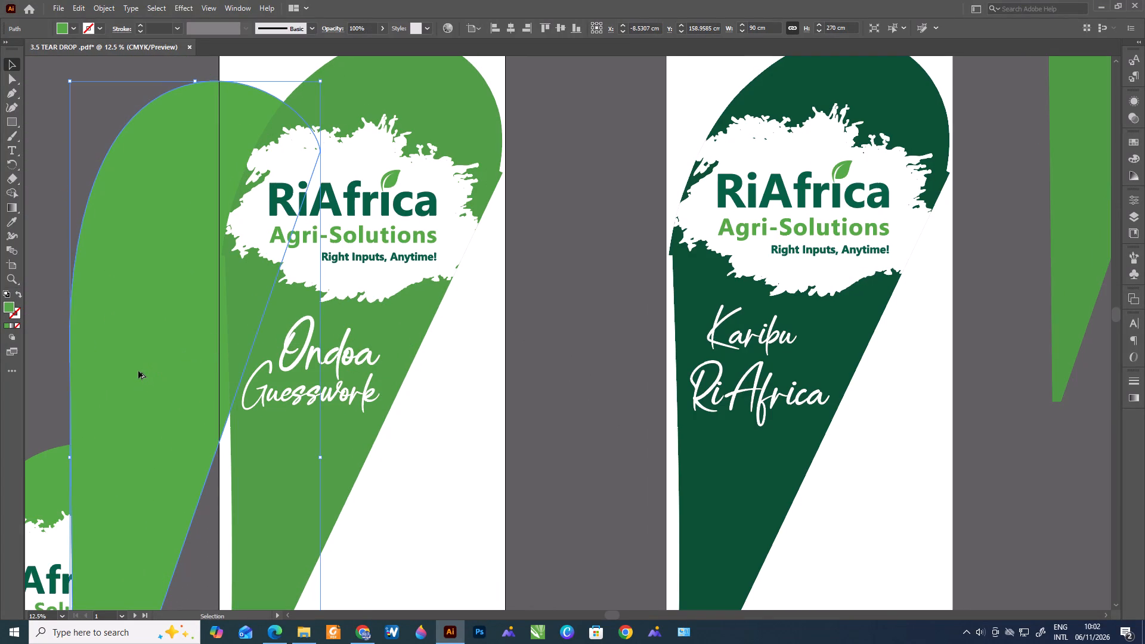
scroll(138, 371, "down", 2, "alt")
Open the RiAfrica teardrop 2 PDF from the Downloads folder and examine the green of its teardrop and lettering.
left_click(308, 634)
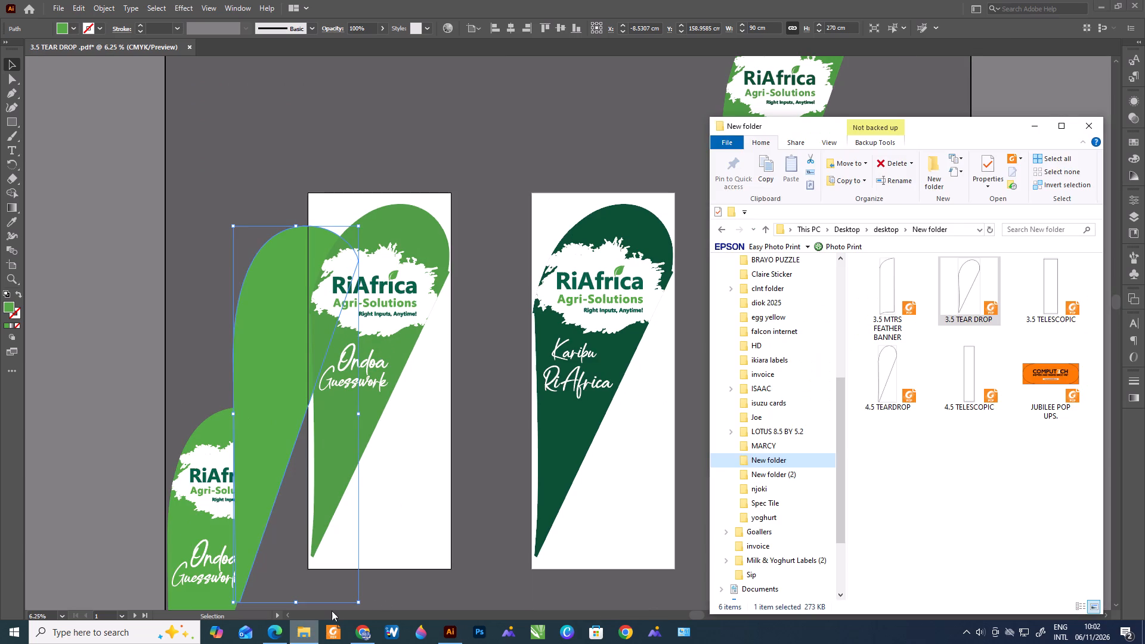
scroll(775, 543, "down", 5)
left_click(769, 528)
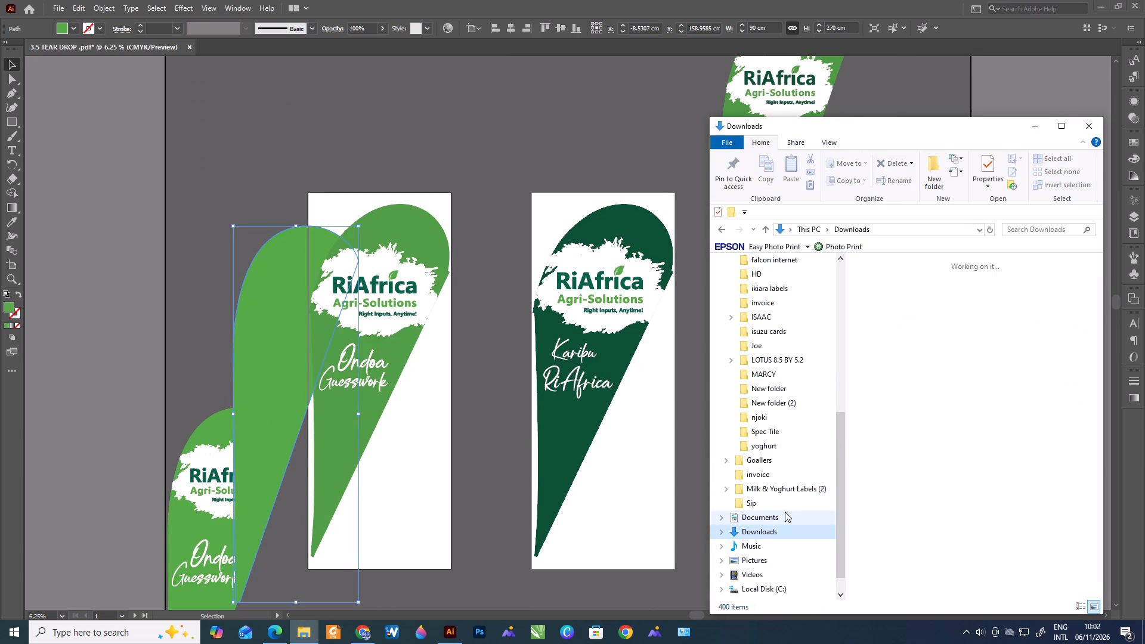
double_click(955, 370)
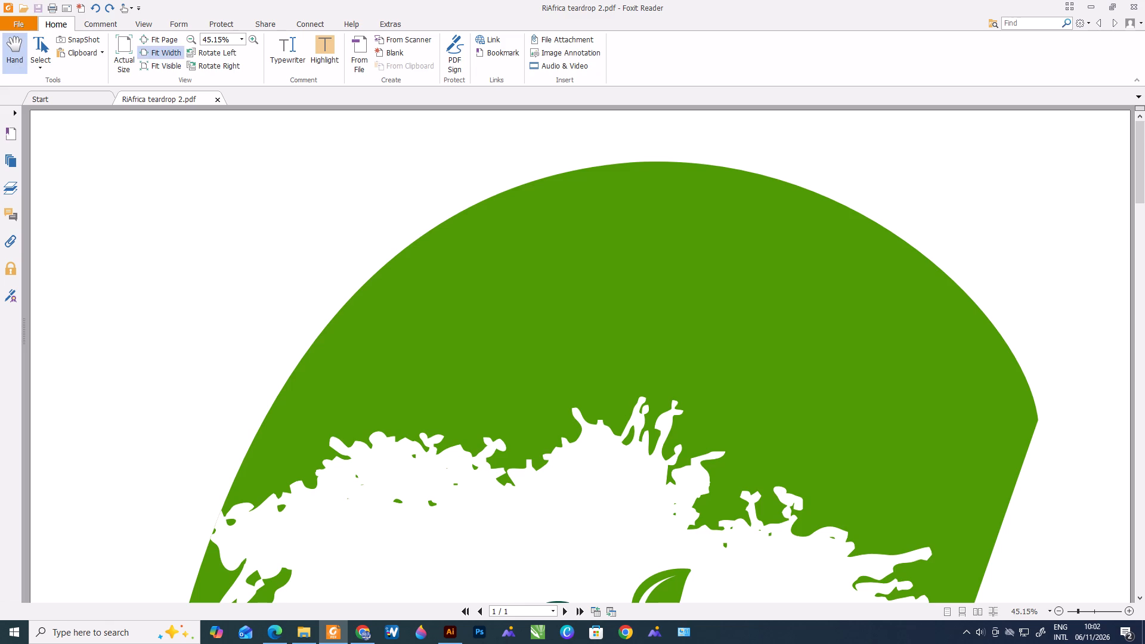
scroll(626, 343, "down", 5, "alt")
scroll(626, 343, "down", 14)
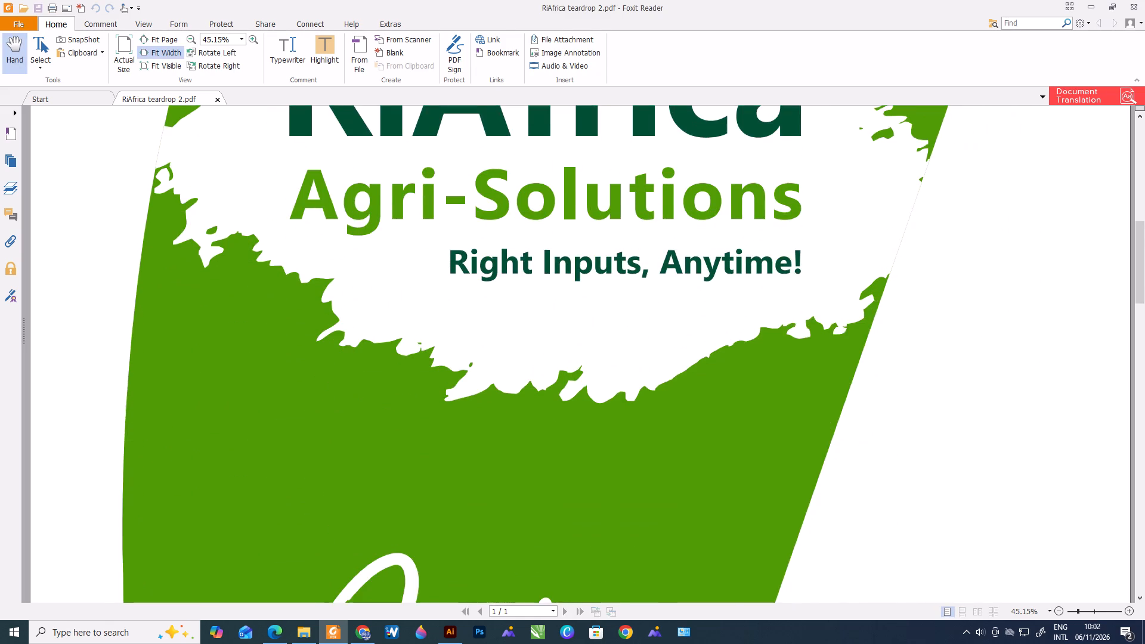
scroll(627, 345, "down", 1)
left_click(1091, 0)
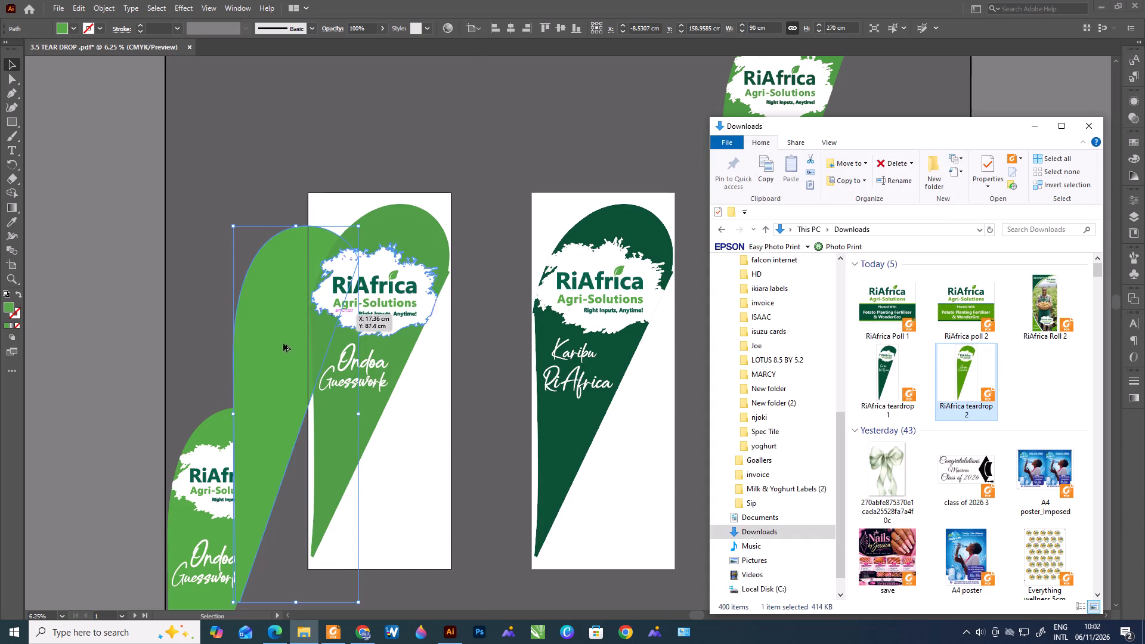
Move the plain light green teardrop aside and apply its green to the first artboard's teardrop with the Eyedropper.
scroll(265, 377, "up", 2, "alt")
scroll(174, 310, "down", 1, "alt")
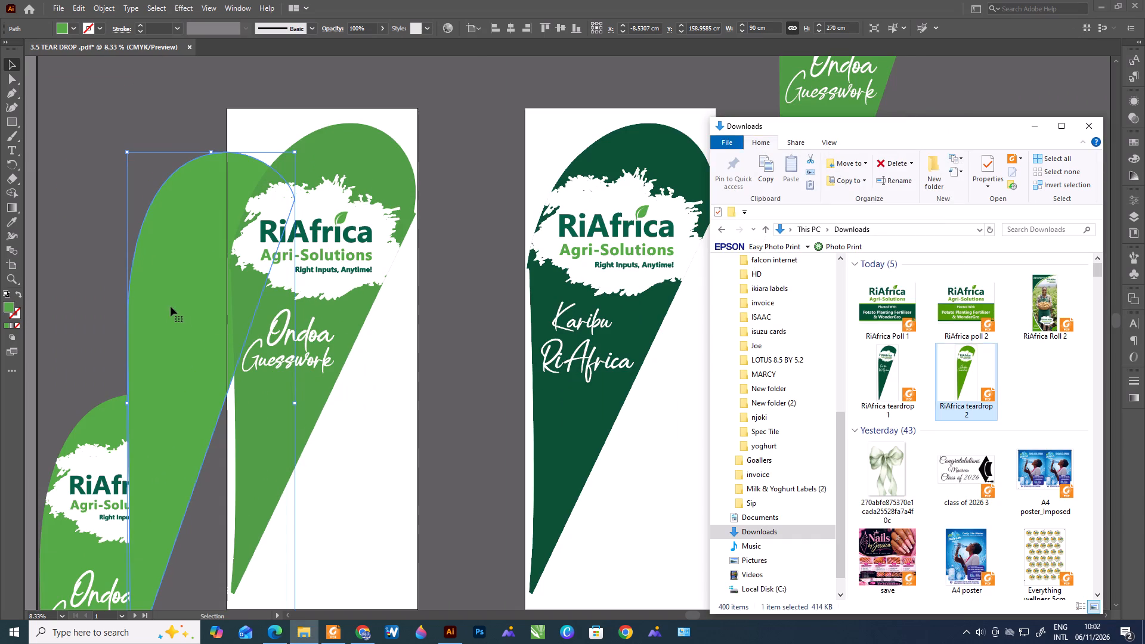
left_click_drag(170, 305, 118, 239)
left_click_drag(157, 251, 101, 215)
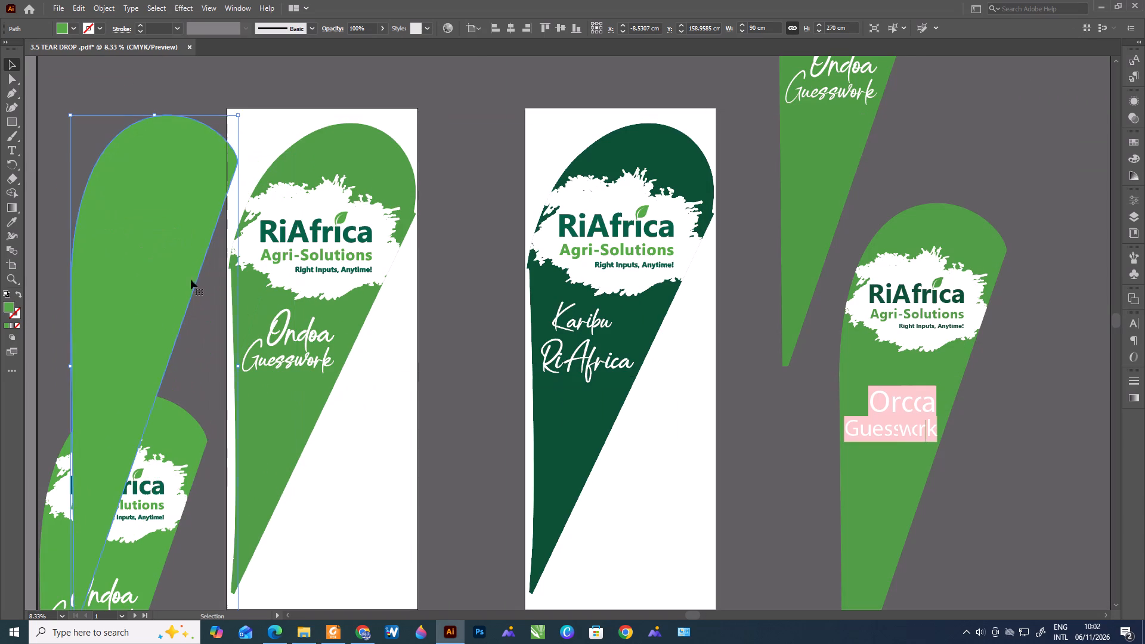
left_click(247, 308)
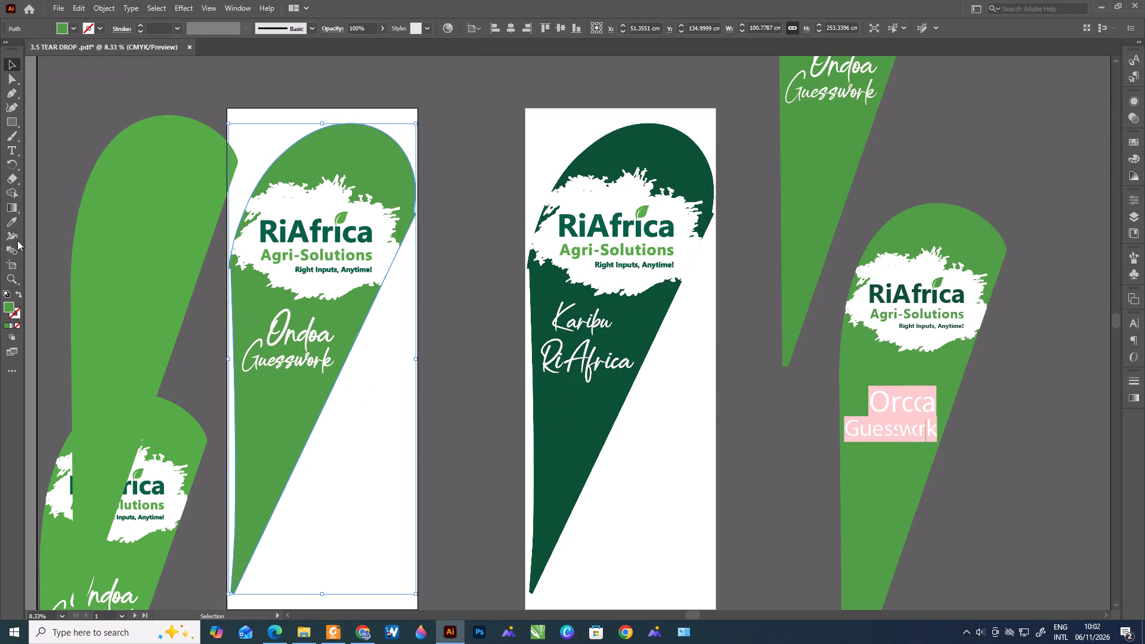
left_click(11, 222)
left_click(177, 284)
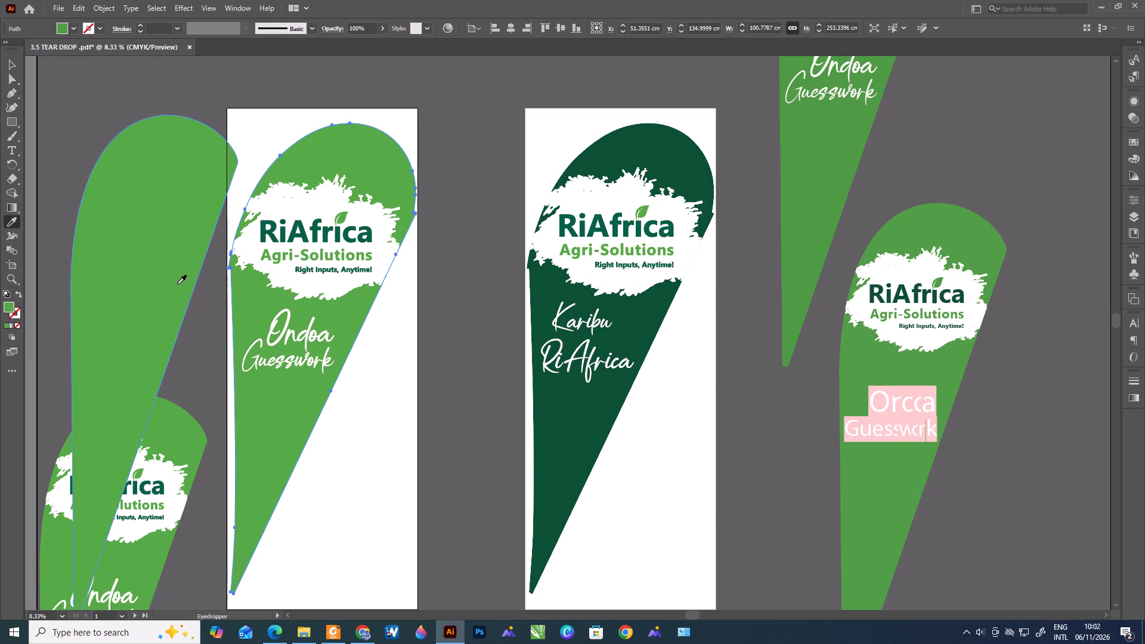
left_click(10, 63)
Open the RiAfrica teardrop 1 PDF from the Downloads folder and examine its dark green against the logo.
scroll(541, 298, "down", 1, "alt")
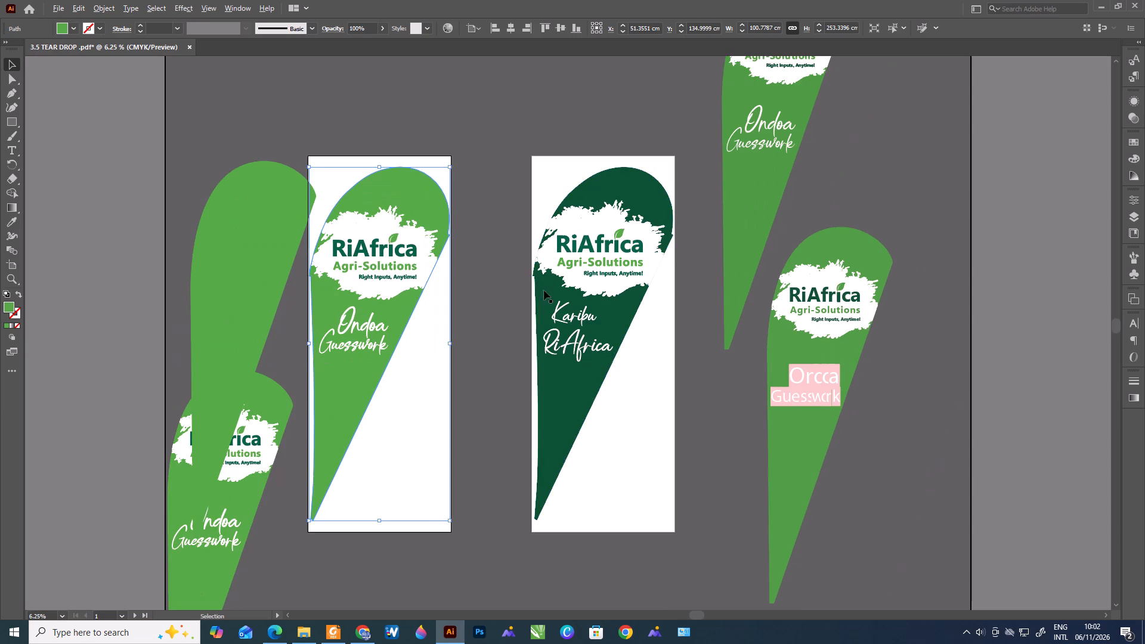
scroll(582, 305, "down", 2)
scroll(631, 332, "up", 4)
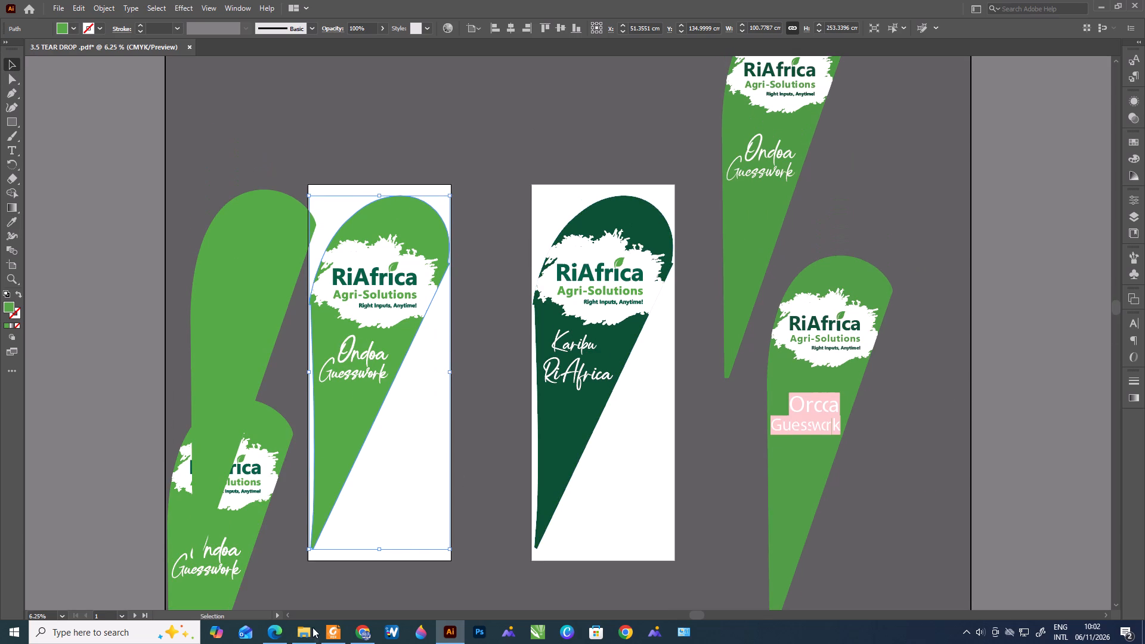
left_click(303, 634)
double_click(887, 367)
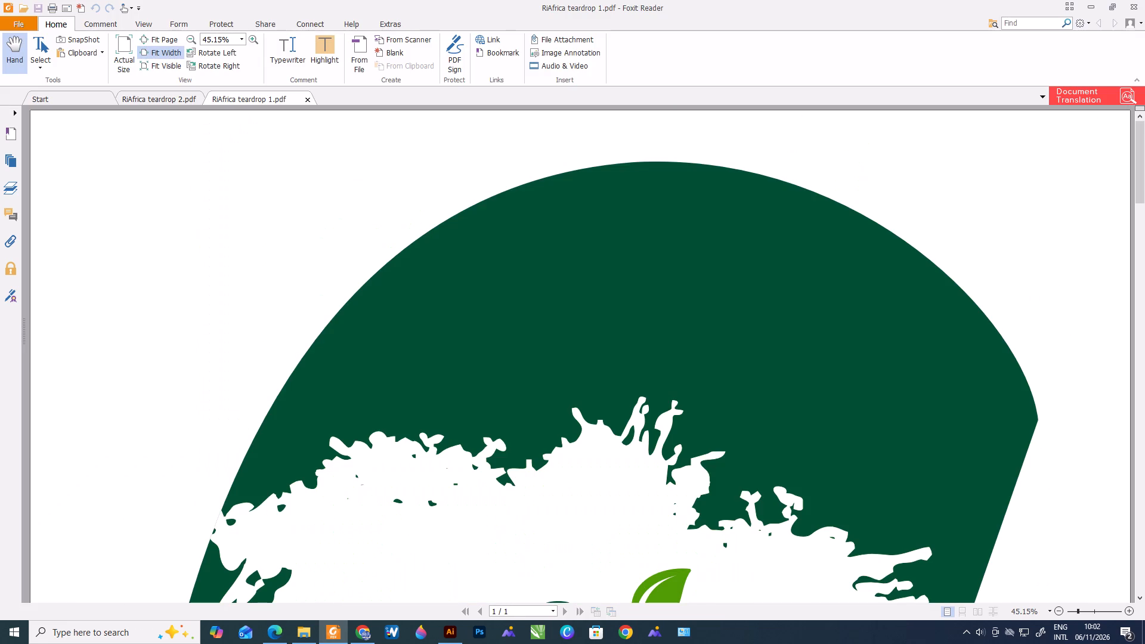
scroll(656, 359, "down", 3, "alt")
scroll(660, 364, "down", 3, "ctrl+alt")
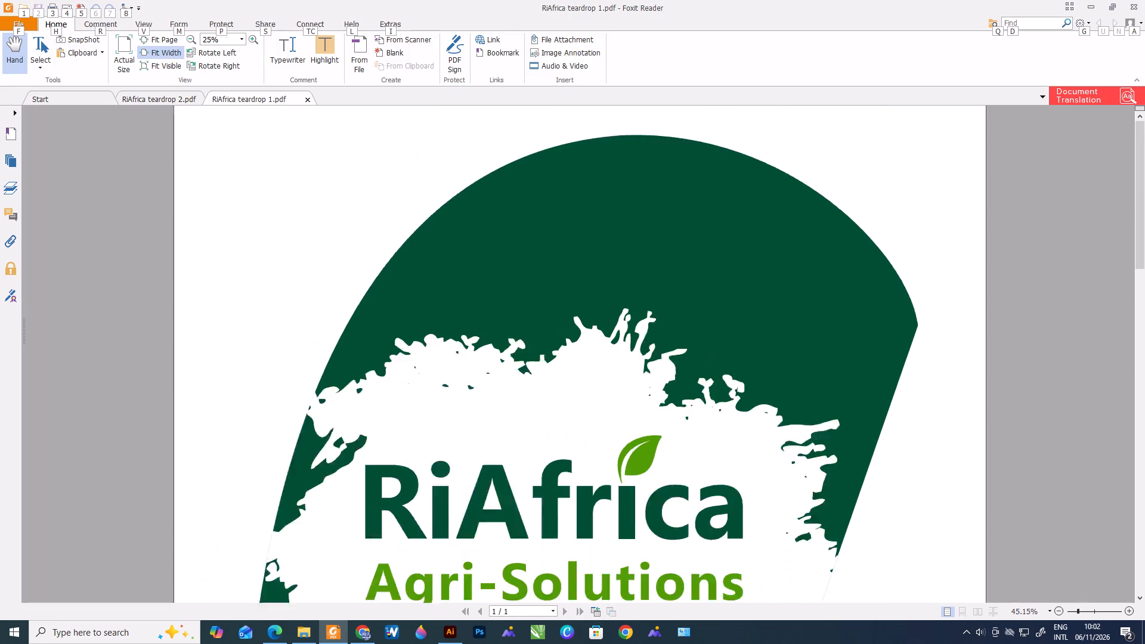
left_click(1090, 3)
Release the clipping mask on the second artboard's dark green Karibu RiAfrica artwork.
scroll(598, 293, "up", 3, "alt")
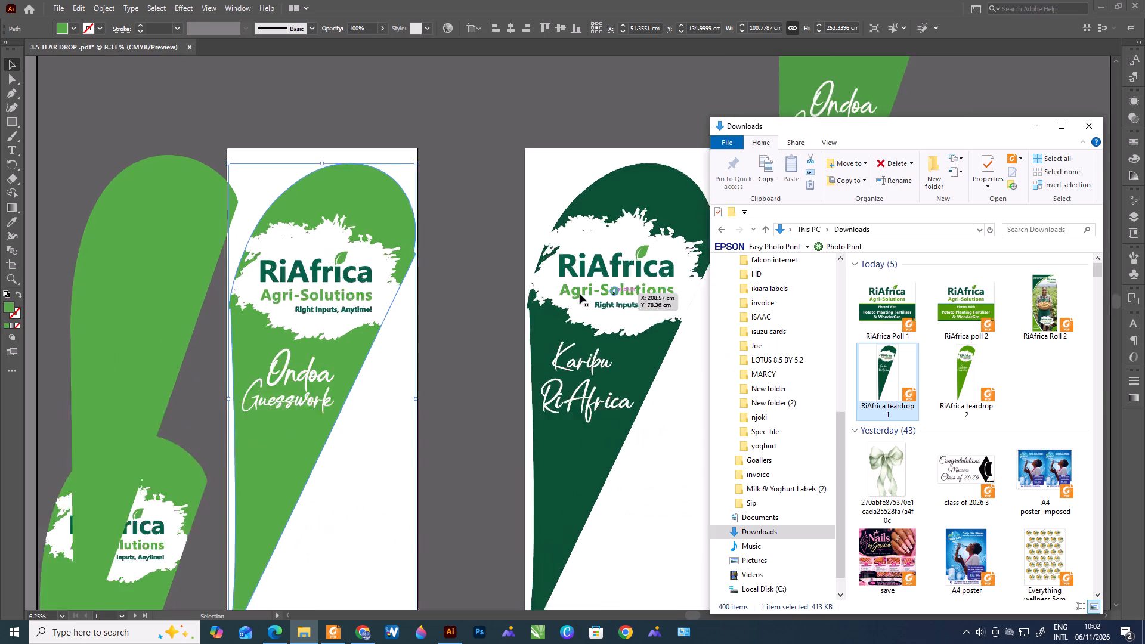
left_click(555, 252)
left_click(507, 370)
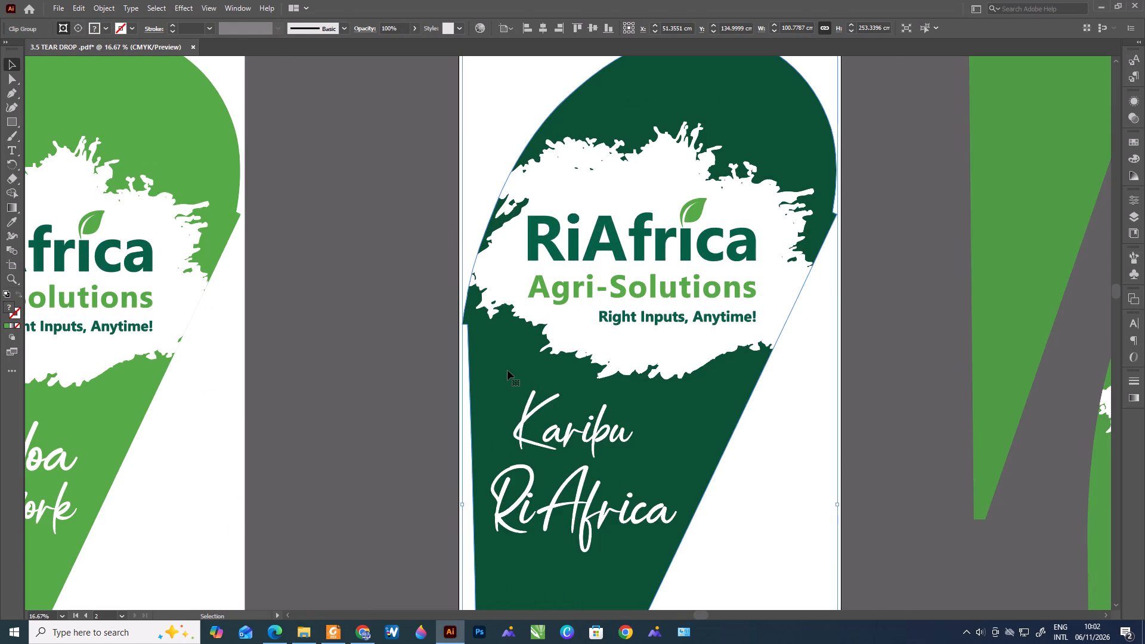
left_click(543, 229)
left_click(546, 239)
scroll(549, 251, "down", 2, "alt")
right_click(547, 277)
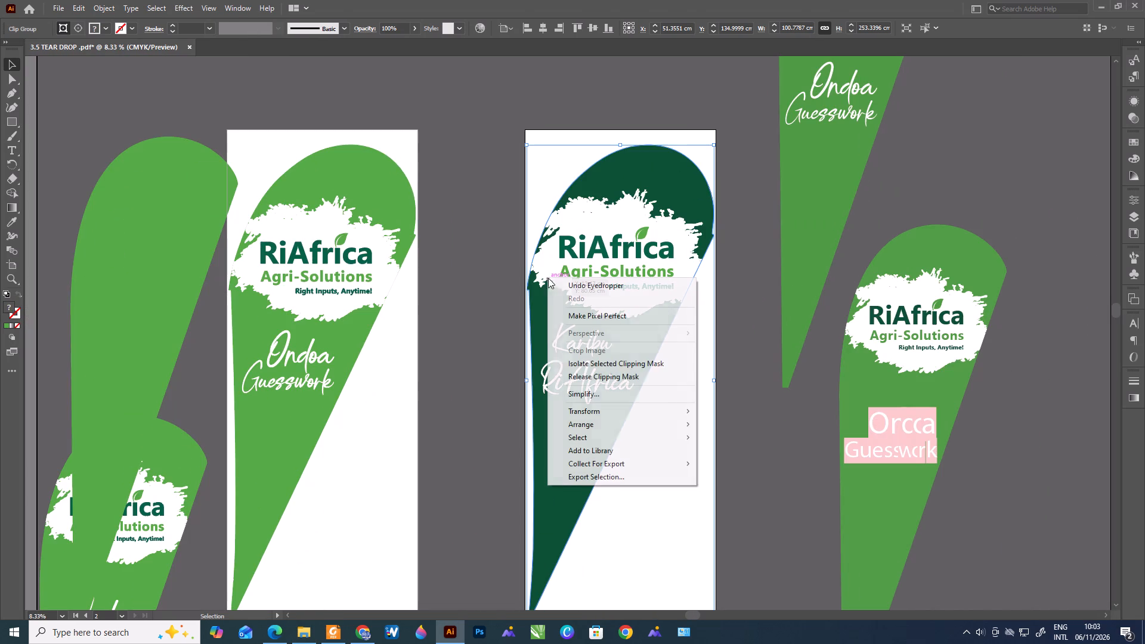
left_click(601, 382)
left_click(735, 374)
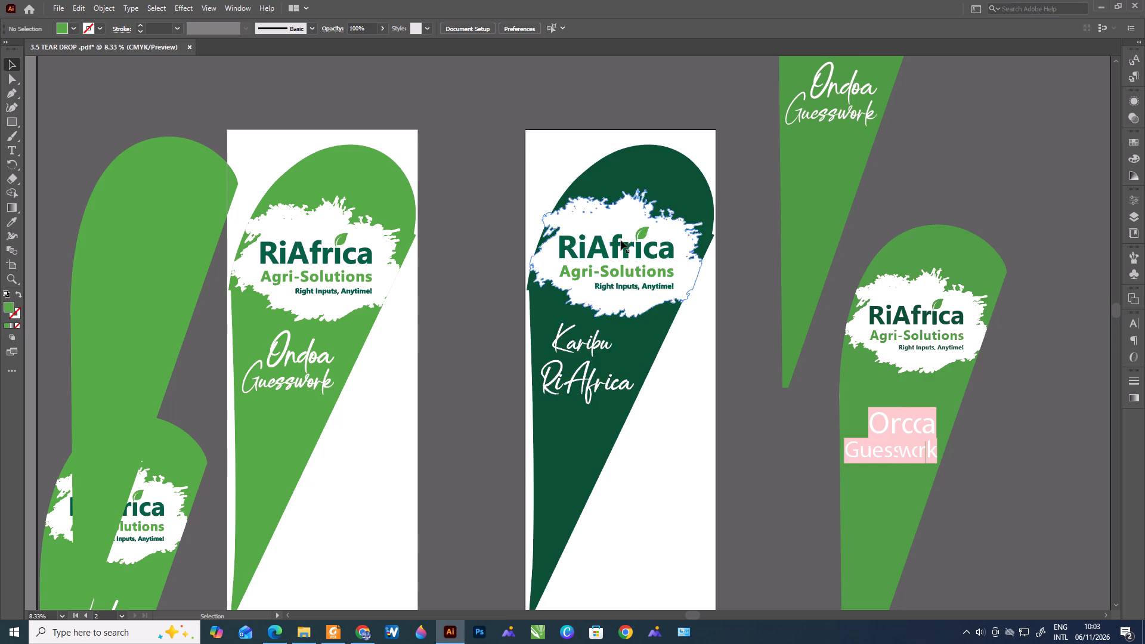
Ungroup the RiAfrica Agri-Solutions logo and its white splash on the second artboard.
scroll(620, 233, "up", 1, "alt")
left_click(536, 259)
scroll(527, 264, "up", 2, "alt")
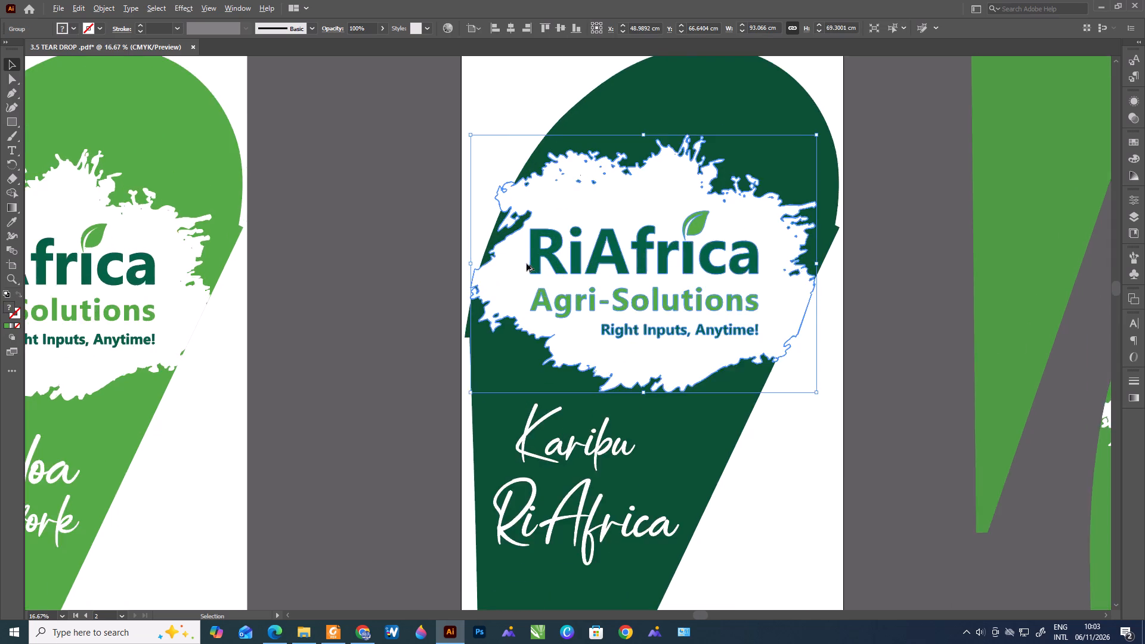
right_click(527, 264)
left_click(571, 360)
left_click(292, 359)
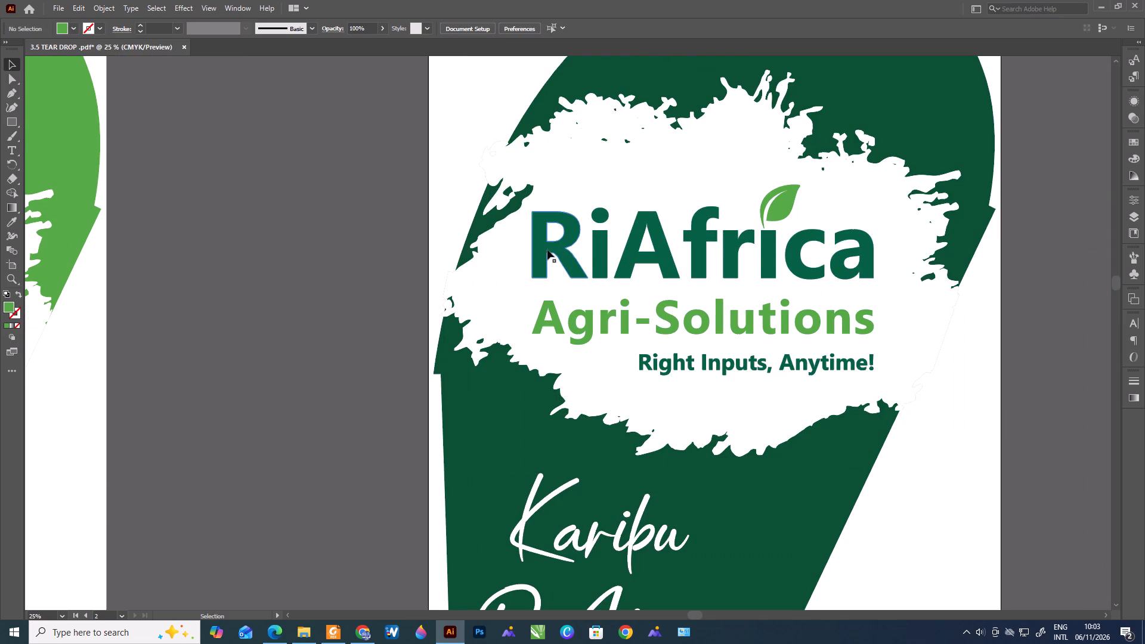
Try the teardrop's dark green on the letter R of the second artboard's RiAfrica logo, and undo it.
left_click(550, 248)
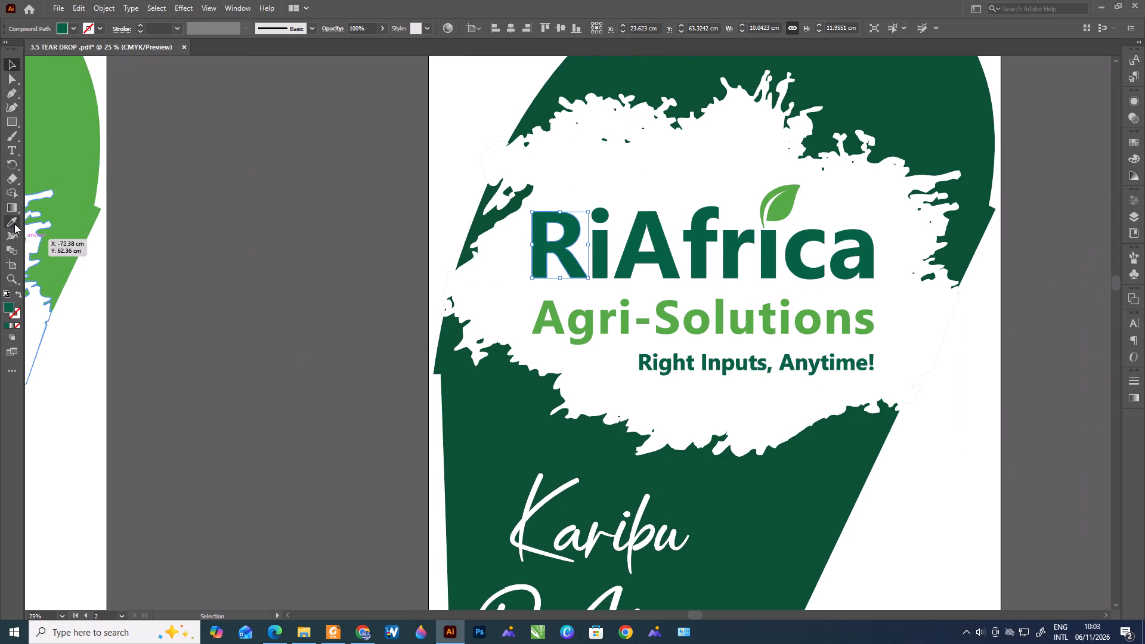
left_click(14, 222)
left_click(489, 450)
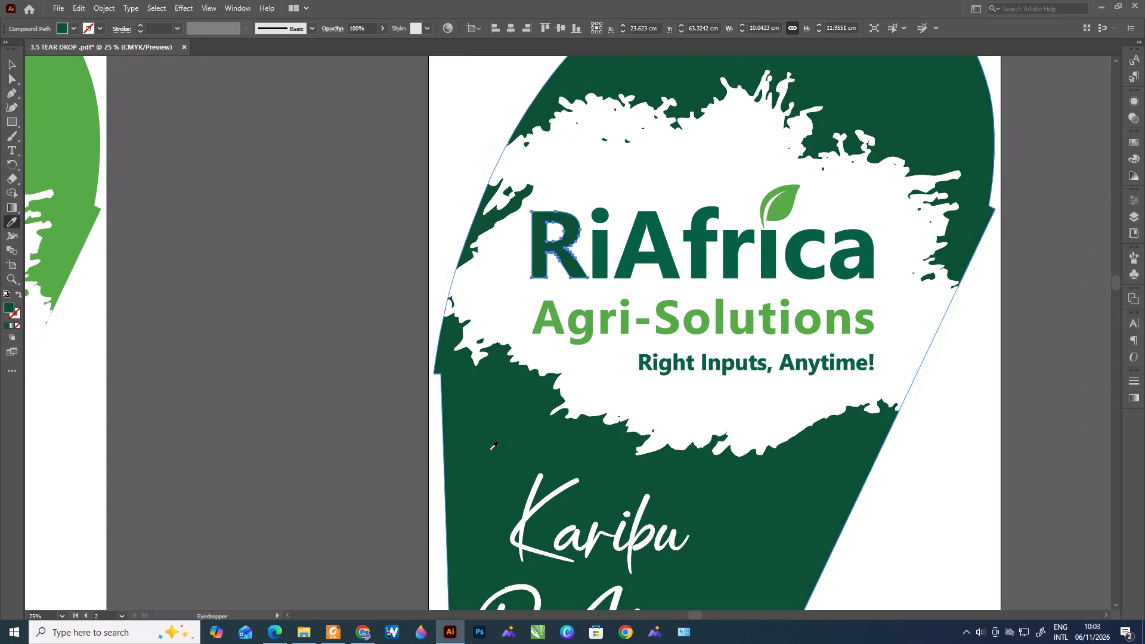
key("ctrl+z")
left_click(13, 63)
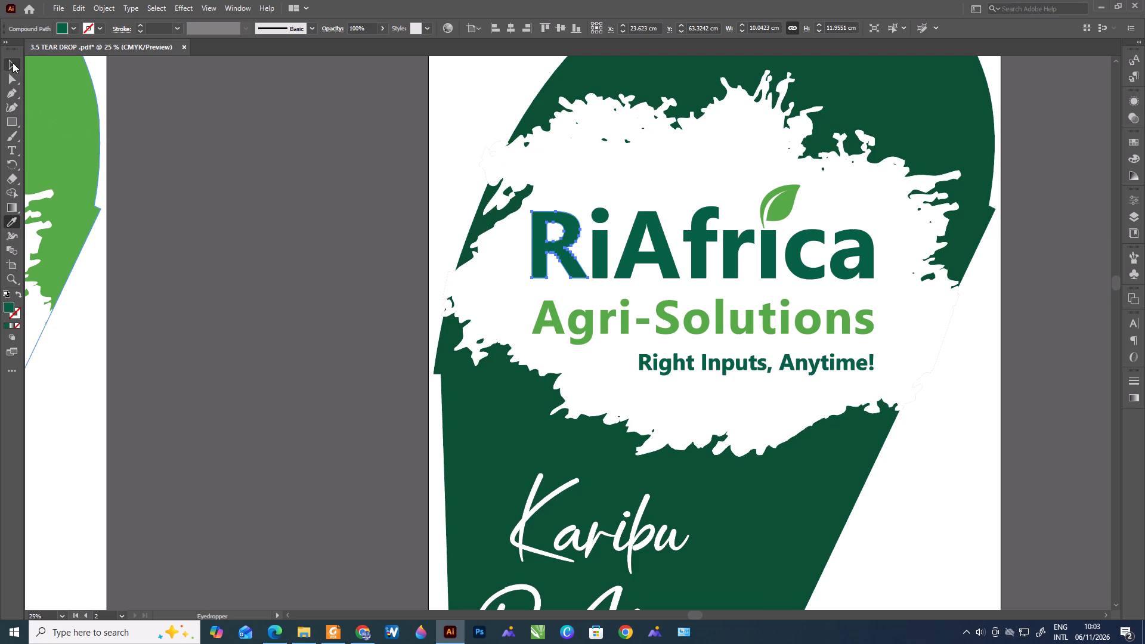
Recolour the second artboard's dark green teardrop with the green sampled from the RiAfrica logo's letter R.
left_click(481, 421)
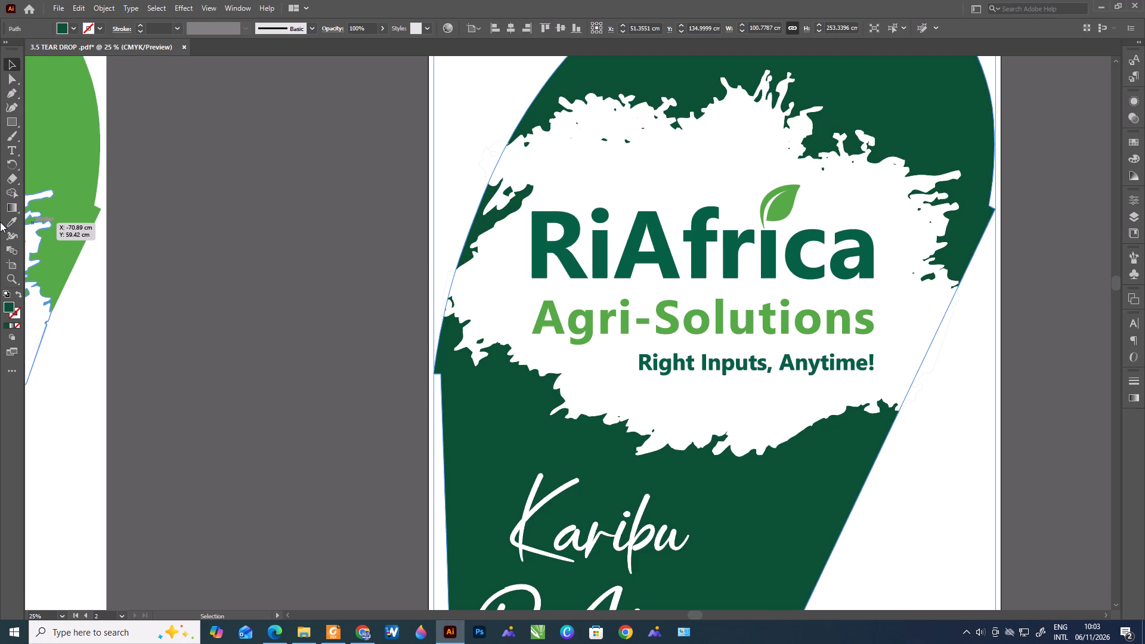
left_click(0, 222)
left_click(5, 222)
left_click(536, 259)
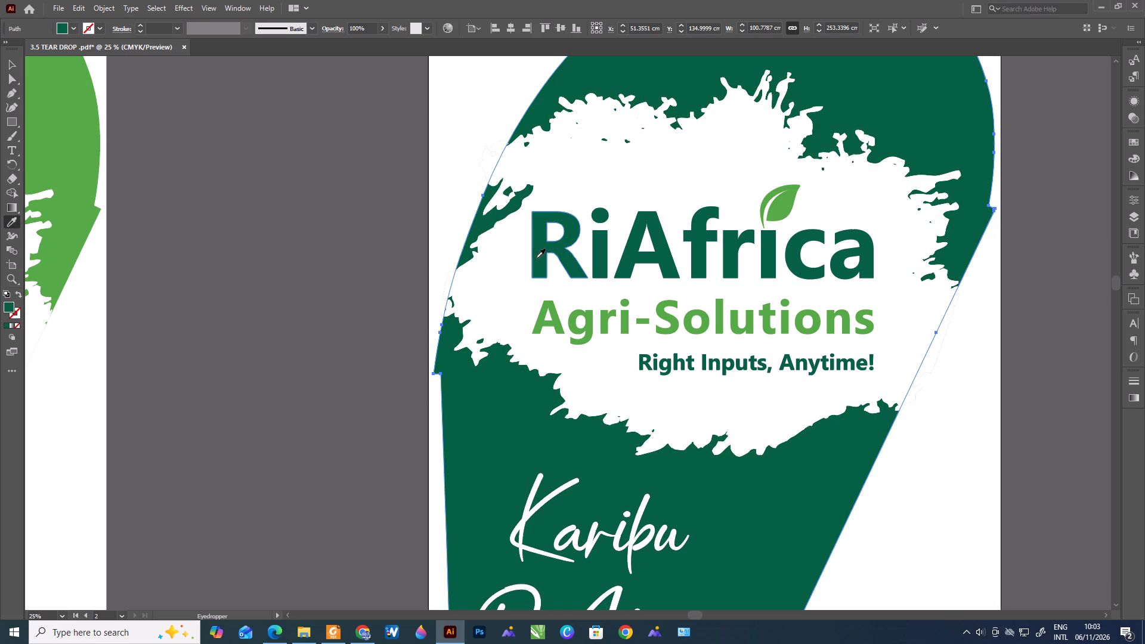
left_click(15, 63)
left_click(262, 222)
Make a clipping mask from all the teardrop, logo and Karibu RiAfrica lettering objects on the second artboard.
scroll(359, 309, "down", 2, "alt")
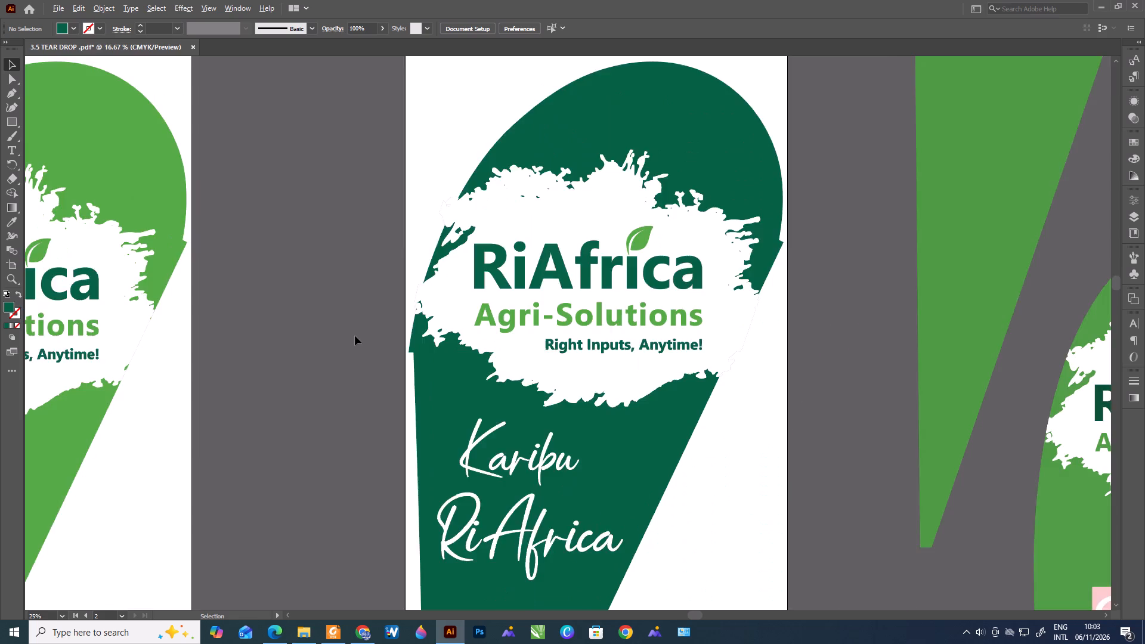
scroll(355, 336, "down", 2, "alt")
left_click_drag(513, 191, 689, 597)
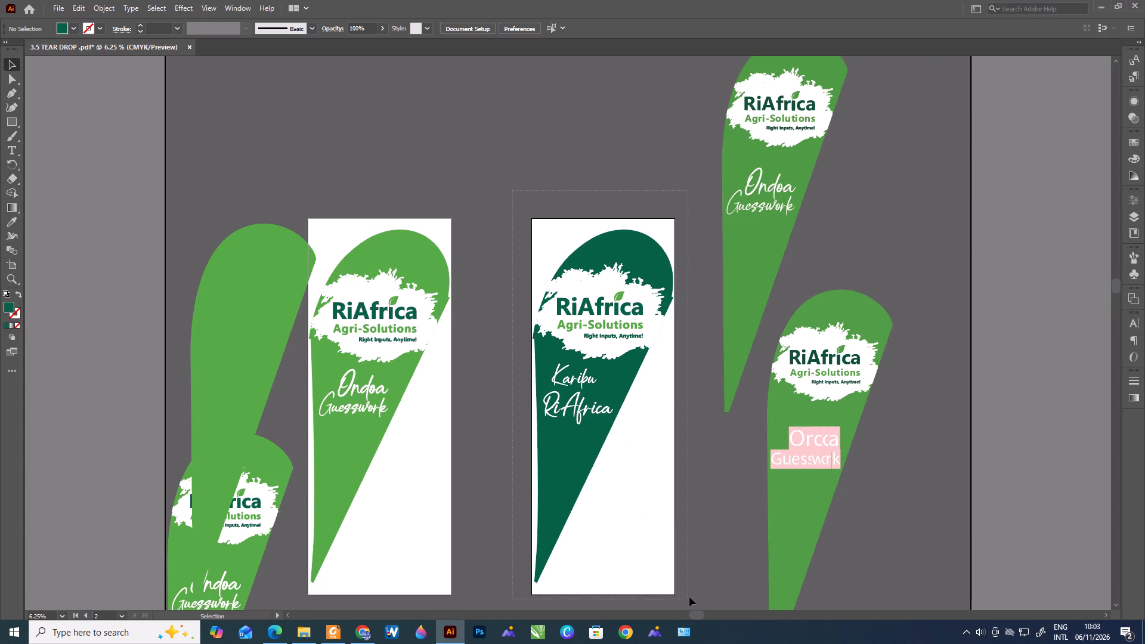
left_click_drag(689, 597, 686, 600)
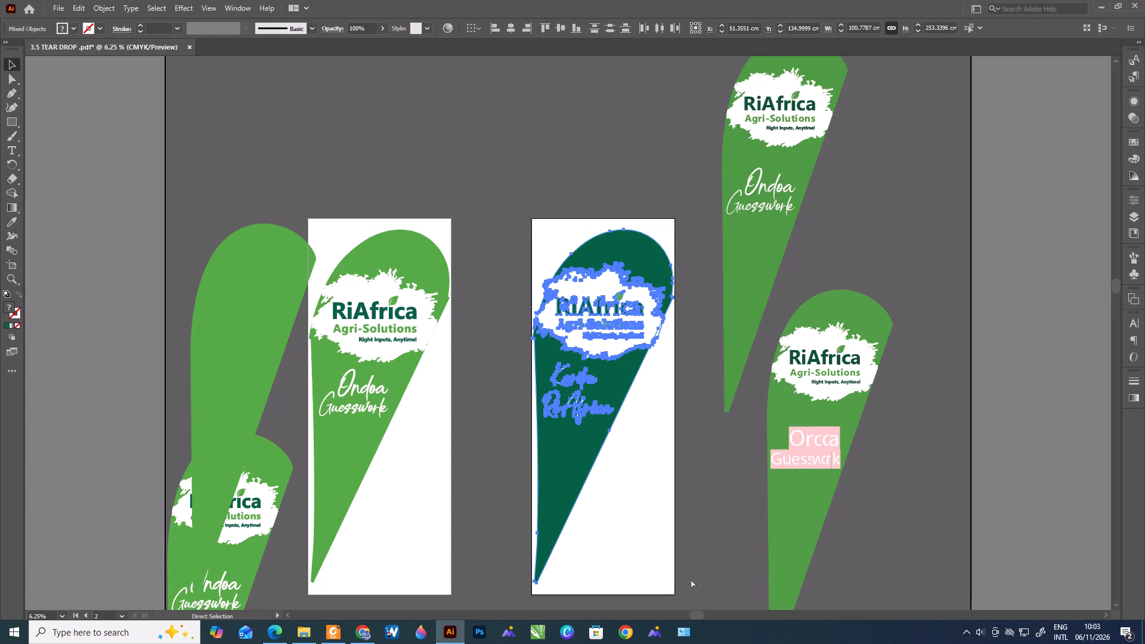
key("ctrl+7")
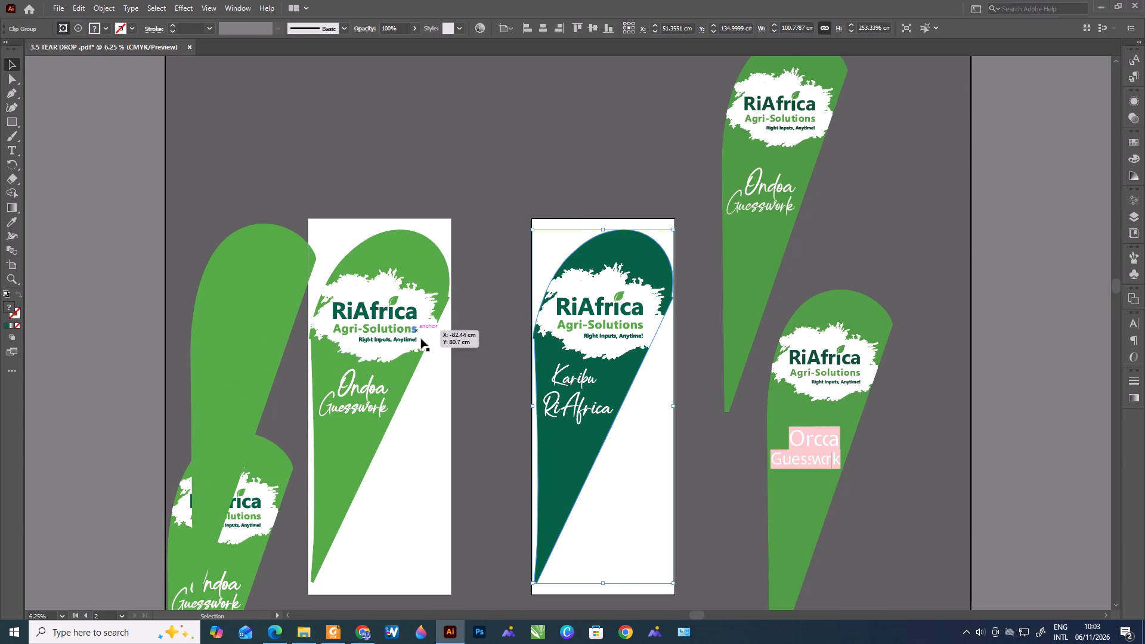
Delete the plain light green teardrop and the three Ondoa Guesswork reference copies lying outside the artboards.
scroll(481, 350, "down", 2, "alt")
left_click_drag(380, 222, 399, 427)
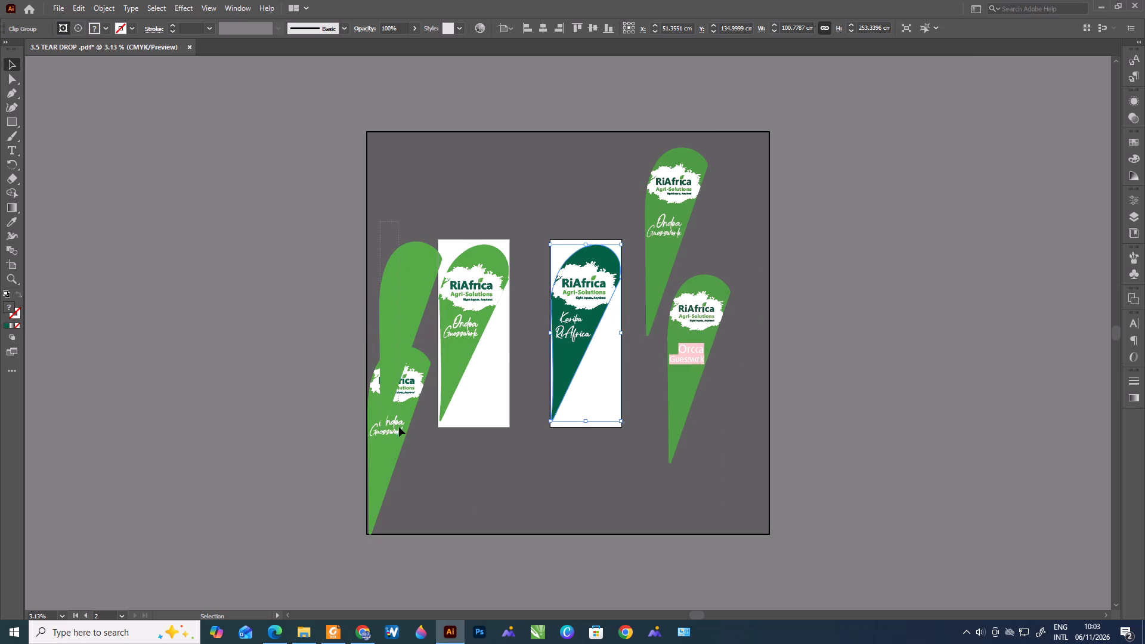
left_click_drag(399, 427, 396, 460)
key("BackSpace")
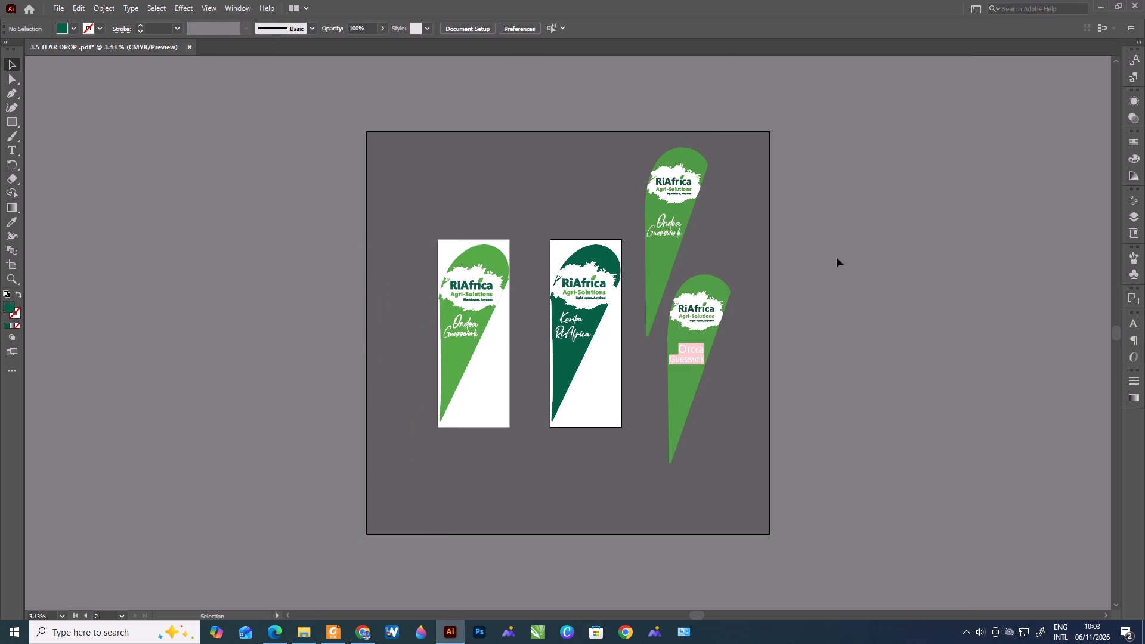
left_click_drag(641, 137, 739, 441)
key("BackSpace")
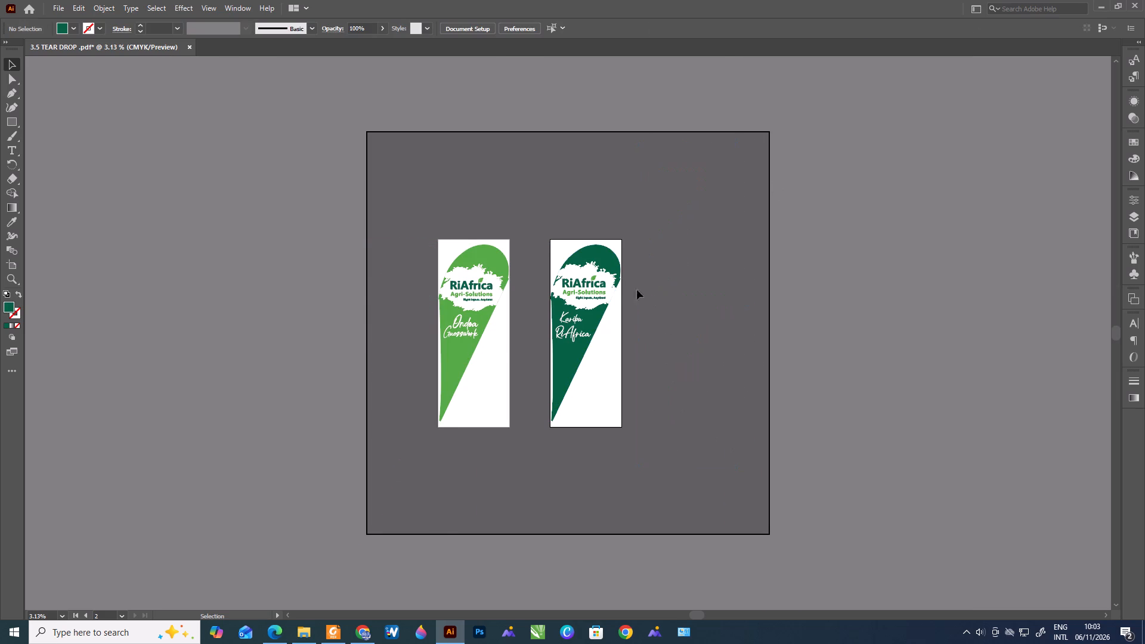
Start saving all artboards as an Adobe PDF in the Downloads folder and open its file name for editing.
scroll(607, 280, "up", 4, "alt")
scroll(609, 294, "up", 1)
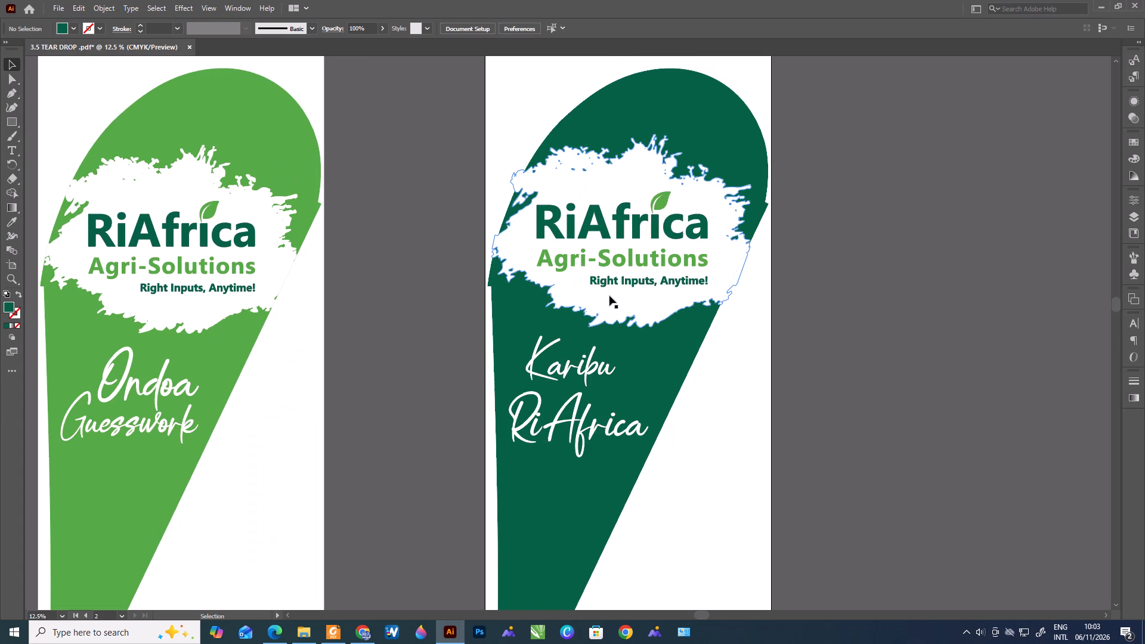
scroll(700, 283, "up", 1, "alt")
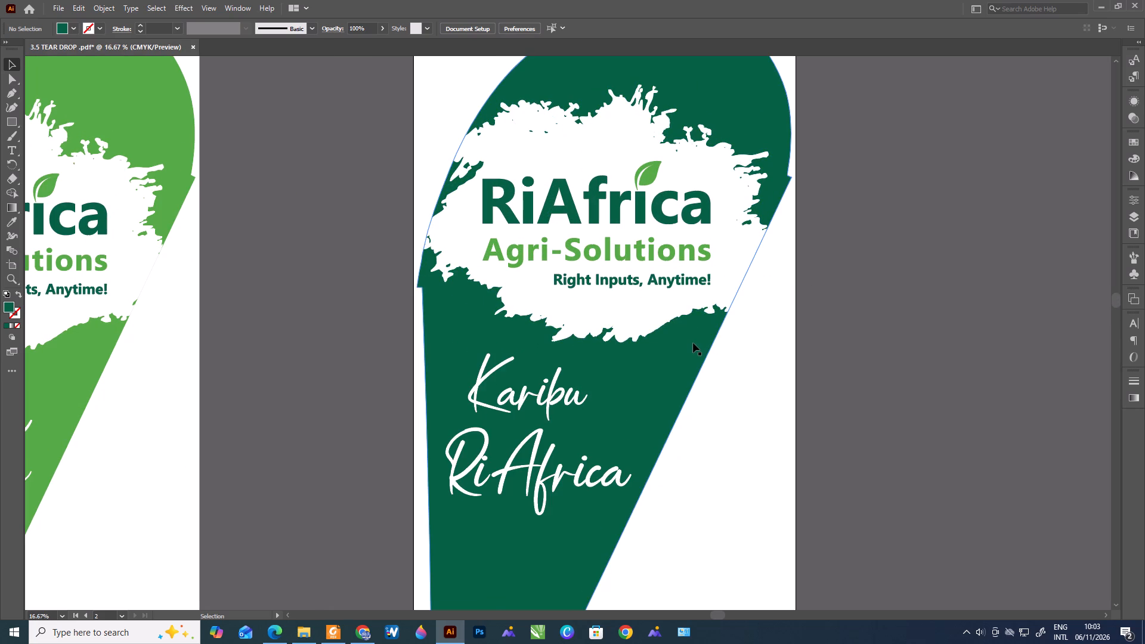
scroll(693, 343, "down", 4, "alt")
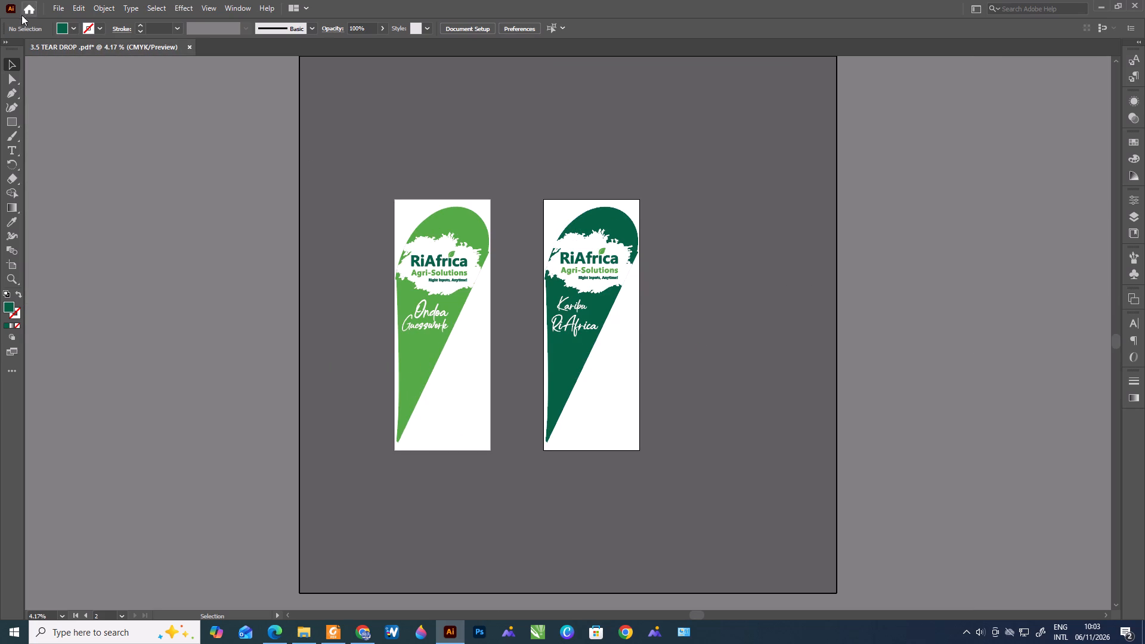
left_click(53, 5)
left_click(79, 131)
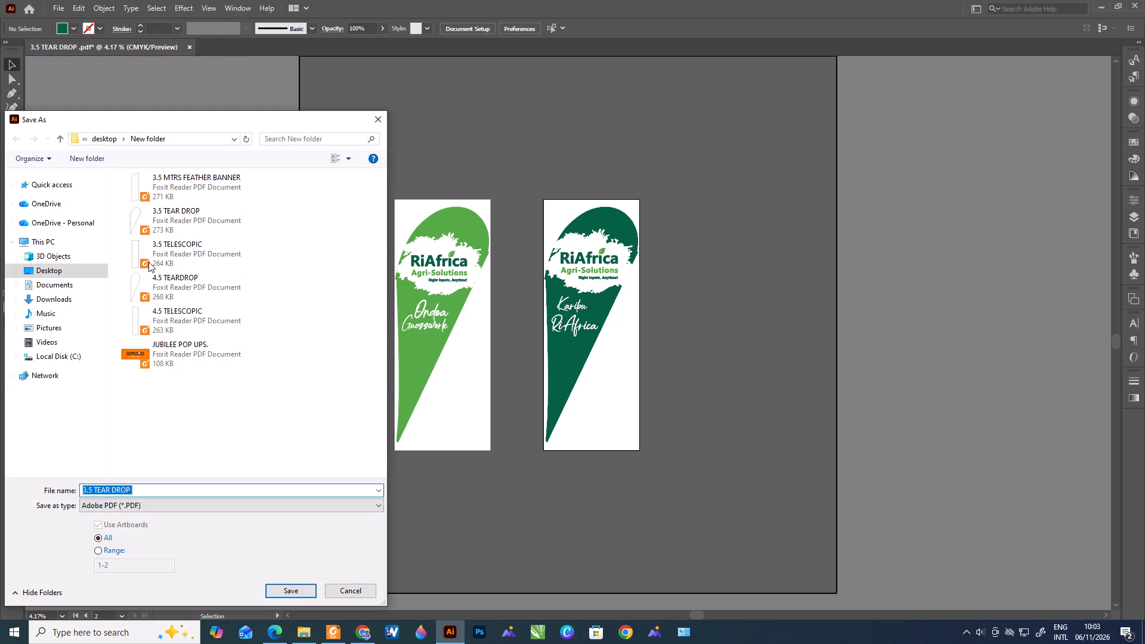
left_click(58, 306)
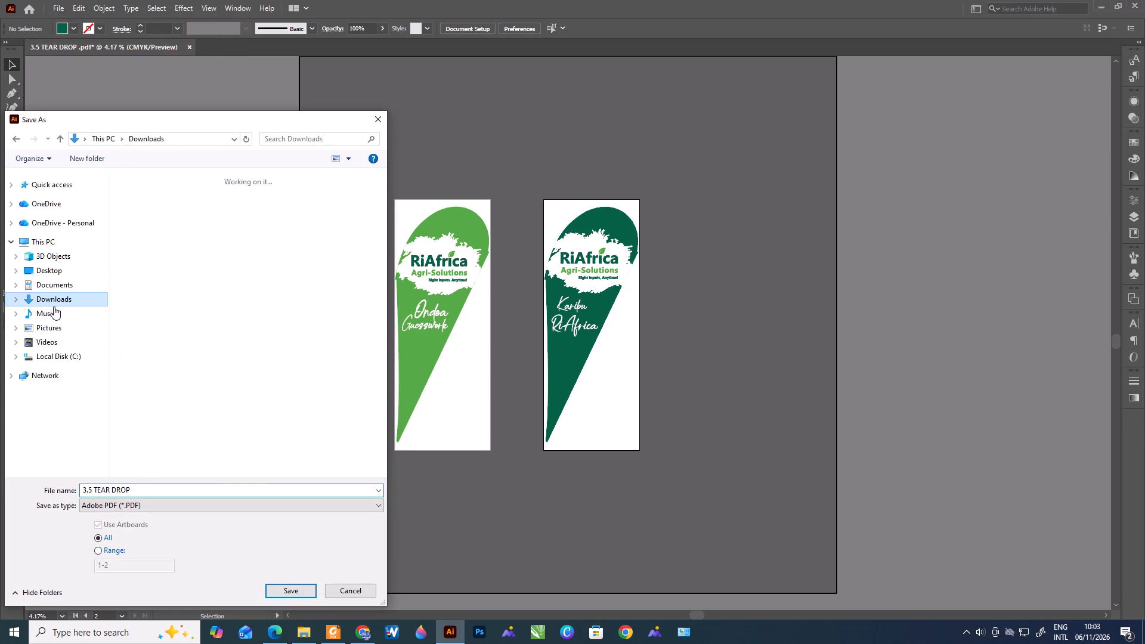
left_click(134, 490)
left_click(134, 490)
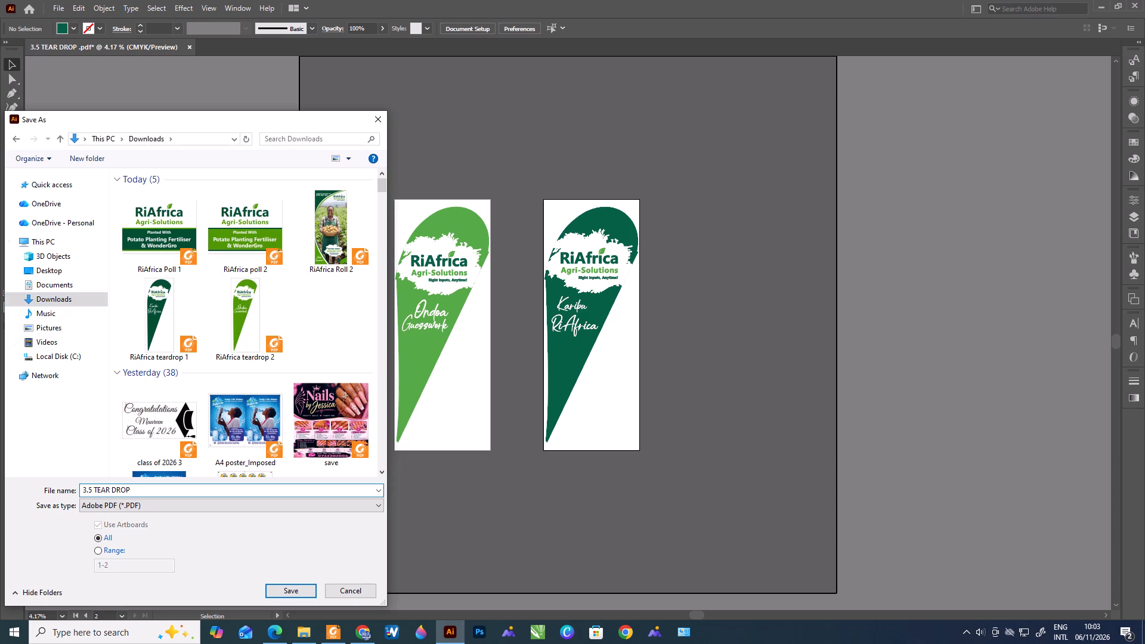
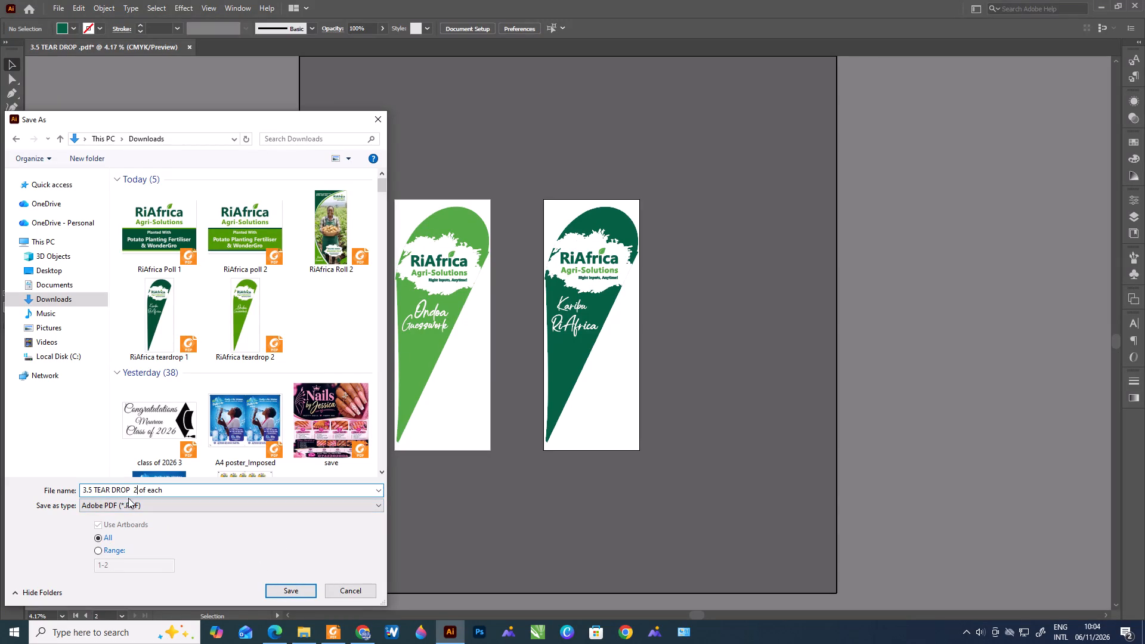
Complete the file name as 3.5 TEAR DROP 2pcs of each and save all artboards as an Adobe PDF in Downloads.
key("p")
key("c")
key("s")
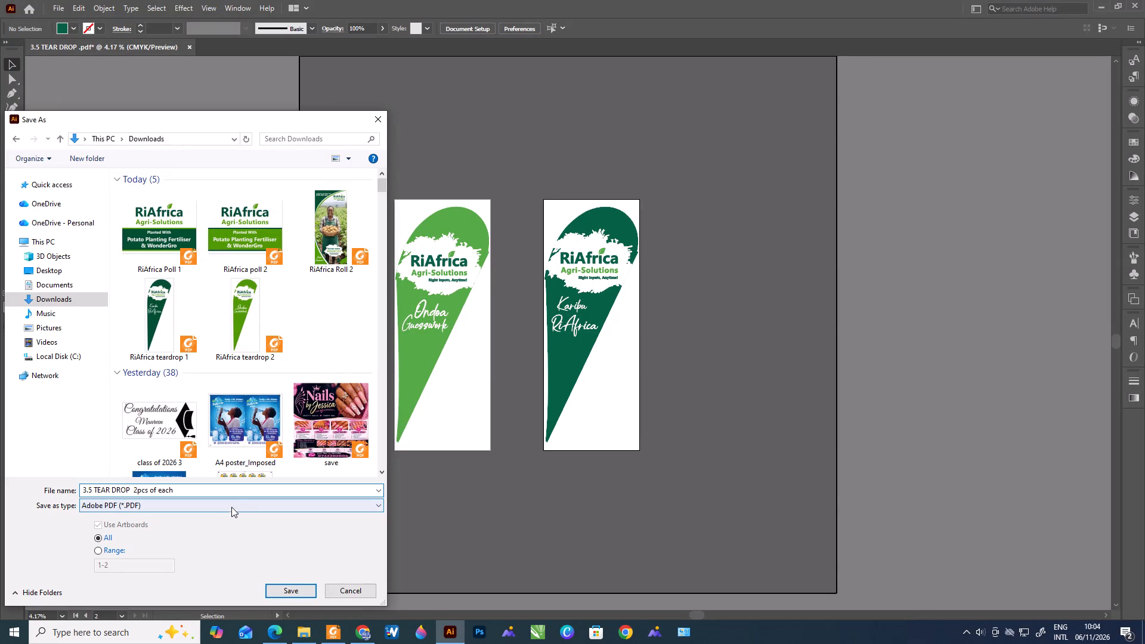
left_click(285, 590)
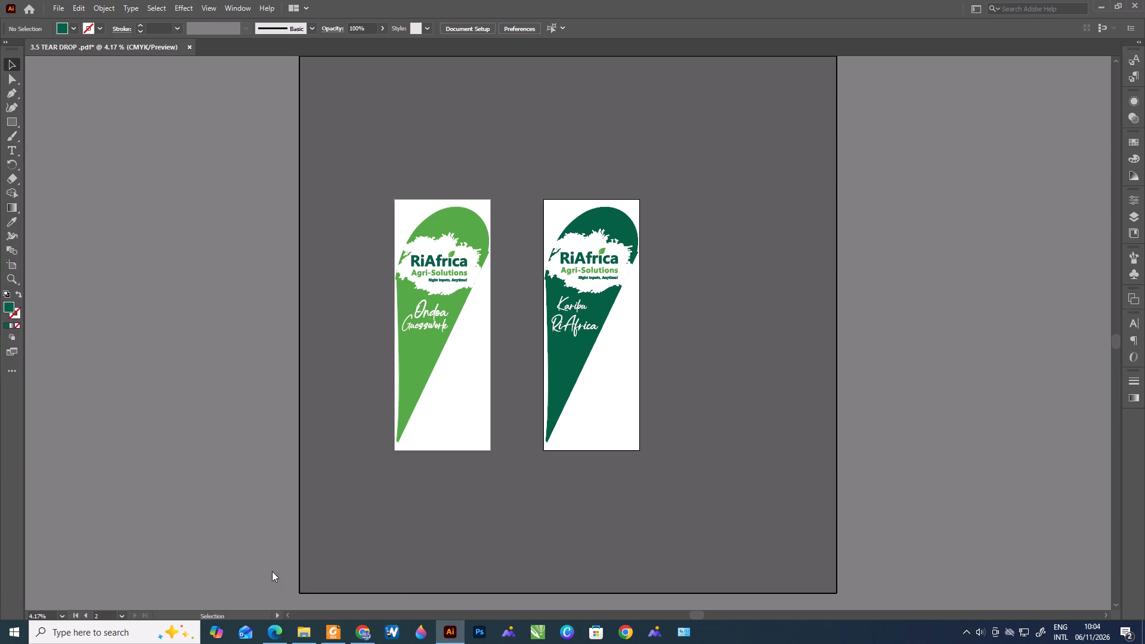
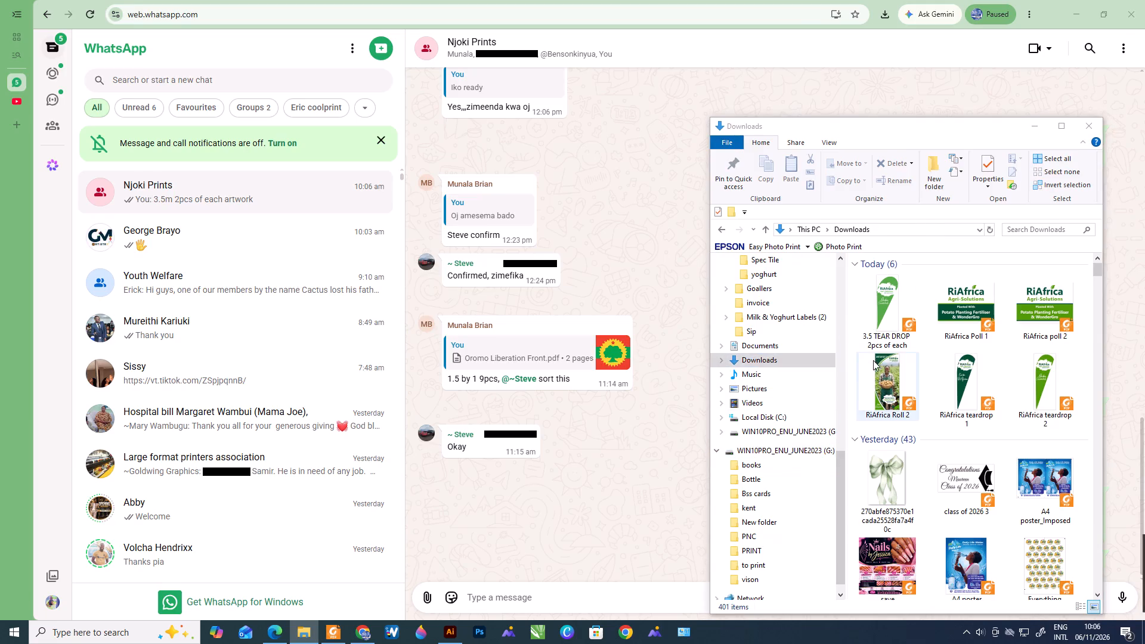
Permanently delete the Maureen's PDF from the WIN10PRO_ENU_JUNE2023 (G:) drive.
left_click(940, 191)
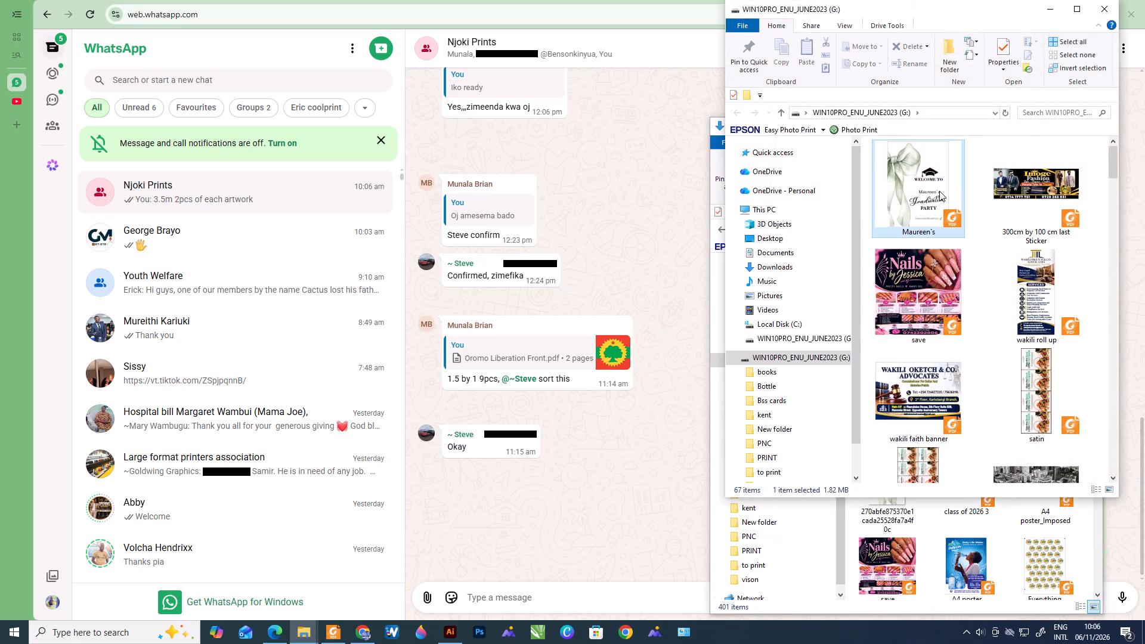
key("Delete")
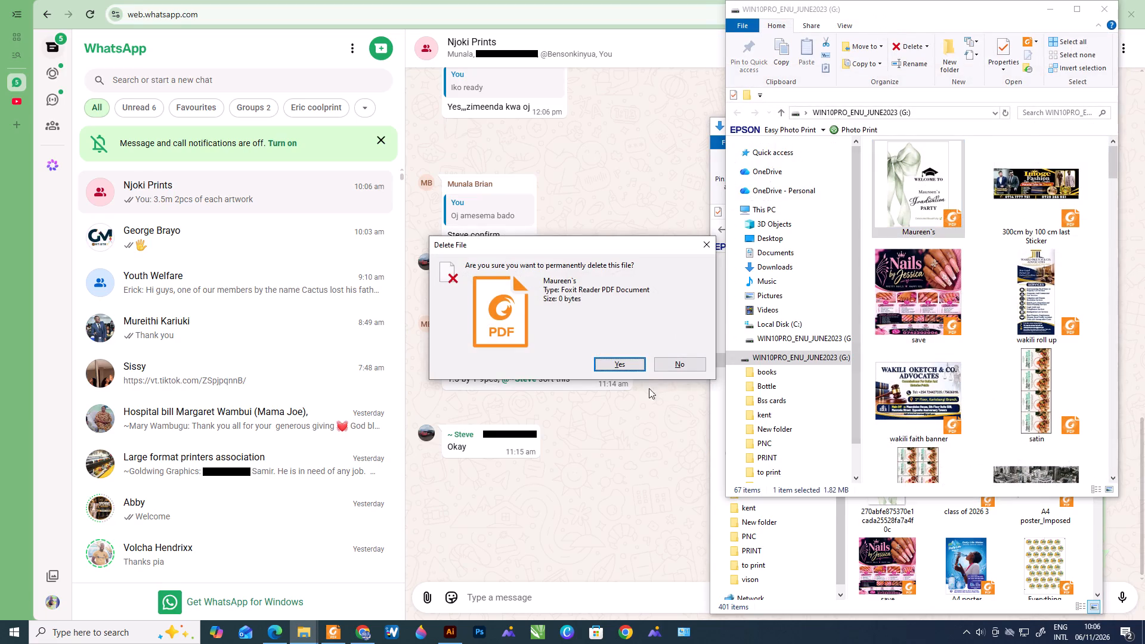
left_click(632, 368)
Place the RiAfrica Roll 2 PDF from Downloads into the open Illustrator teardrop document, overlapping the inner edges of the two artboards.
left_click(768, 271)
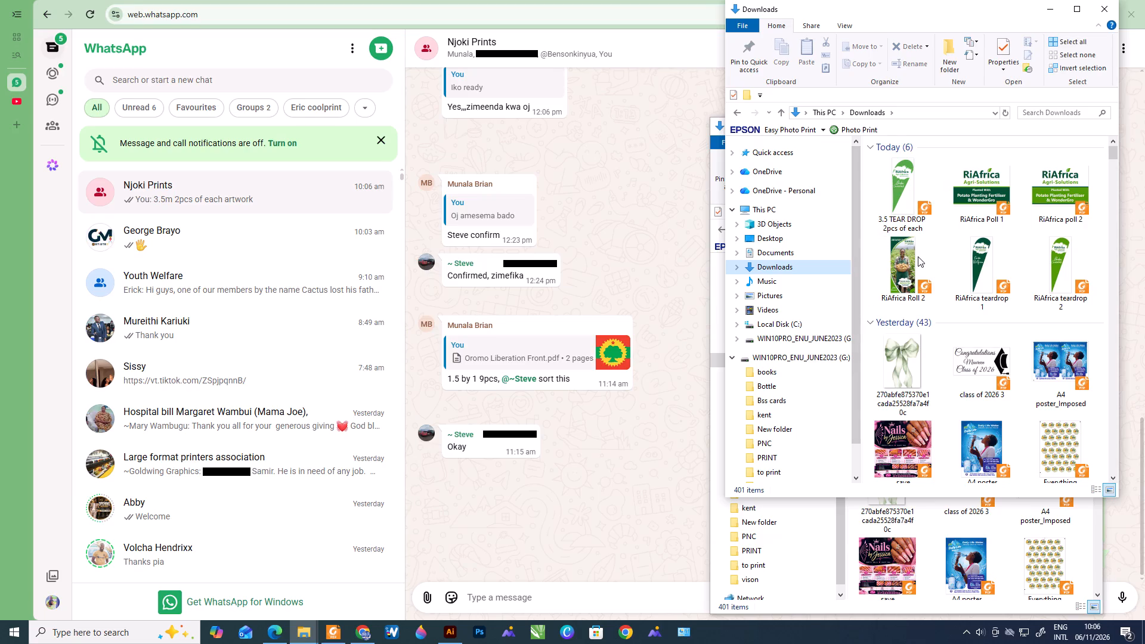
left_click_drag(911, 257, 440, 633)
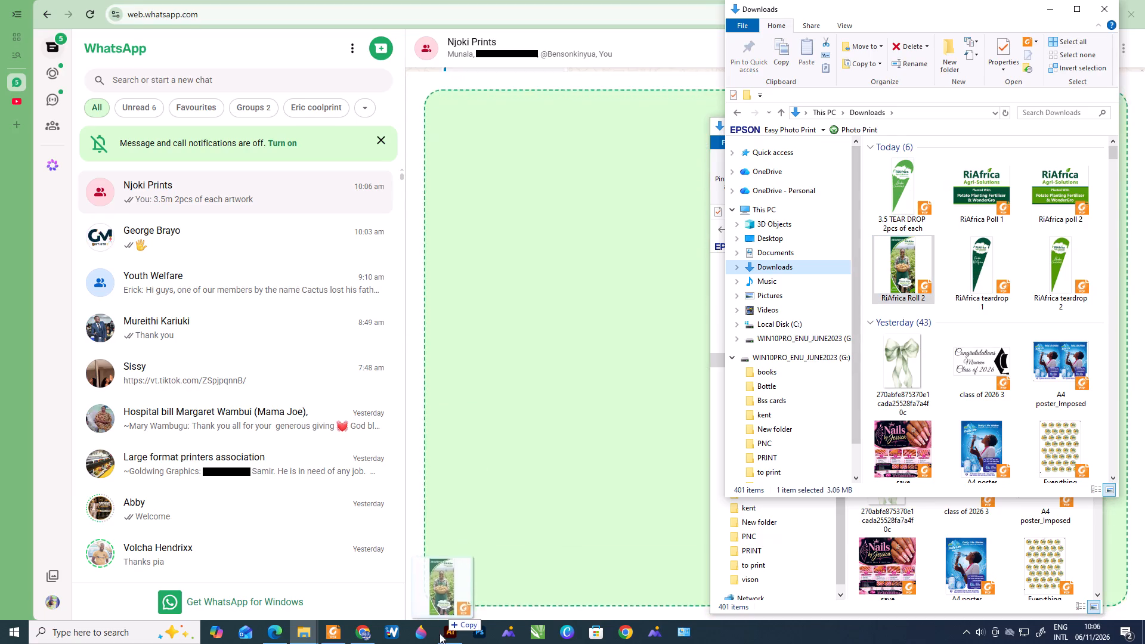
left_click_drag(440, 633, 460, 308)
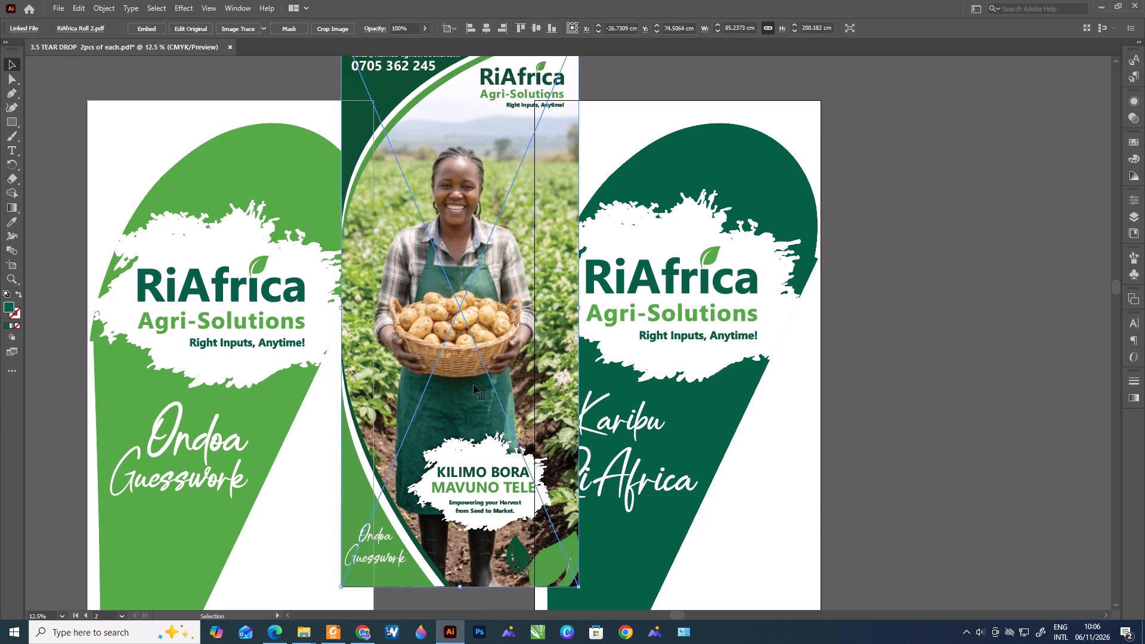
scroll(468, 408, "up", 12)
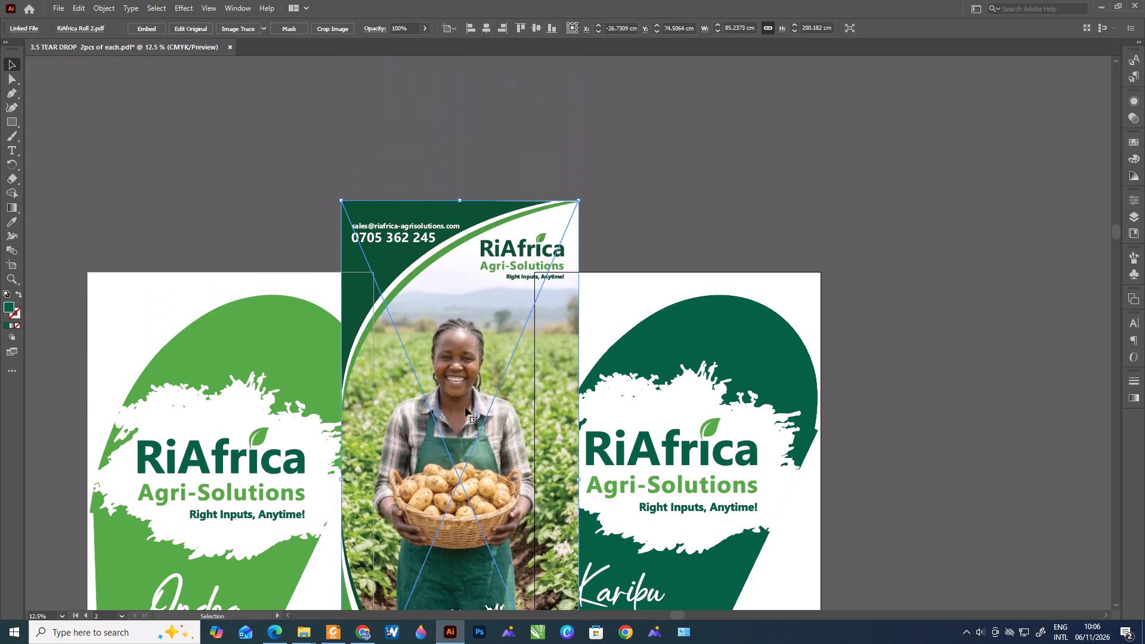
scroll(463, 410, "down", 15)
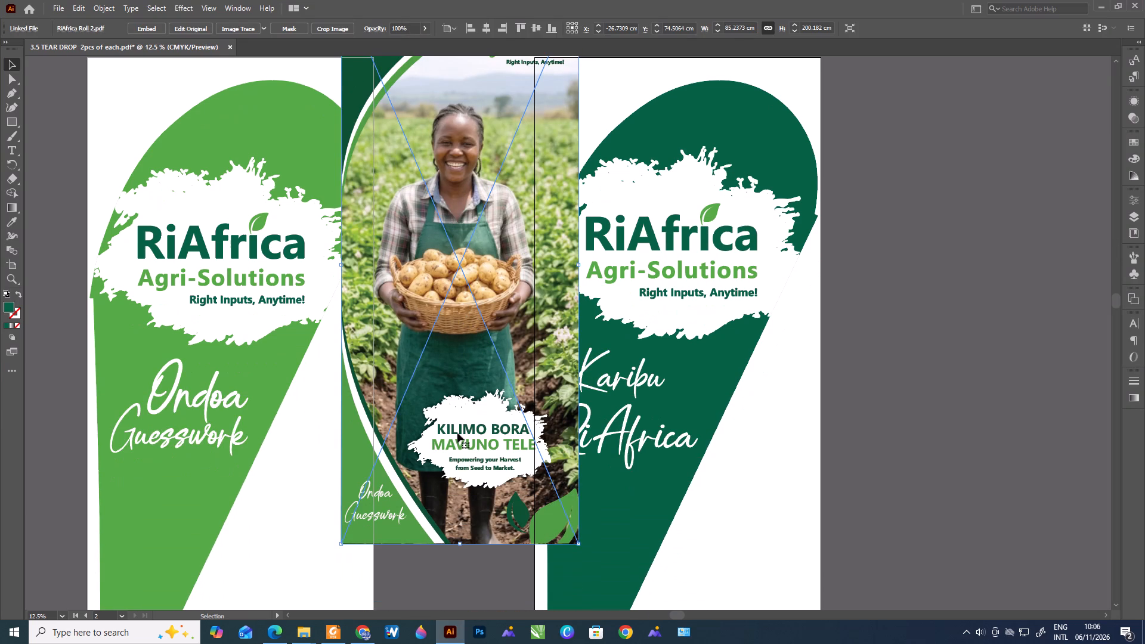
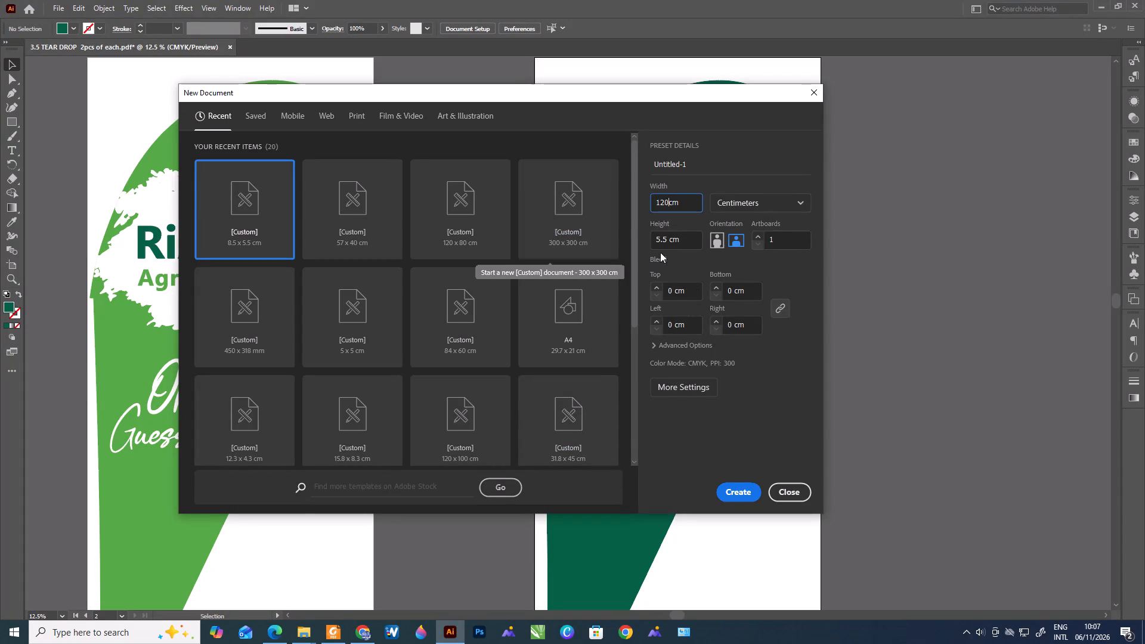
Set the height to 300 cm and create the new 120 cm wide document.
double_click(655, 238)
type("300")
left_click(741, 489)
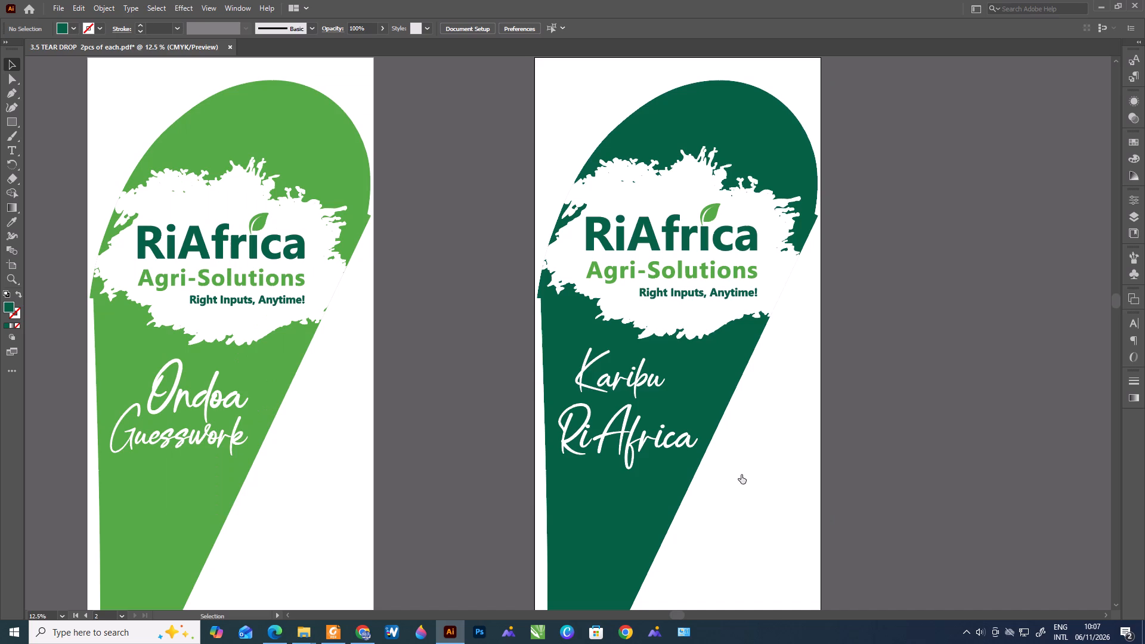
Place the RiAfrica Poll 1 and RiAfrica poll 2 PDFs from Downloads beside the artboard, cropped to Media and using their embedded colour profiles.
left_click(51, 10)
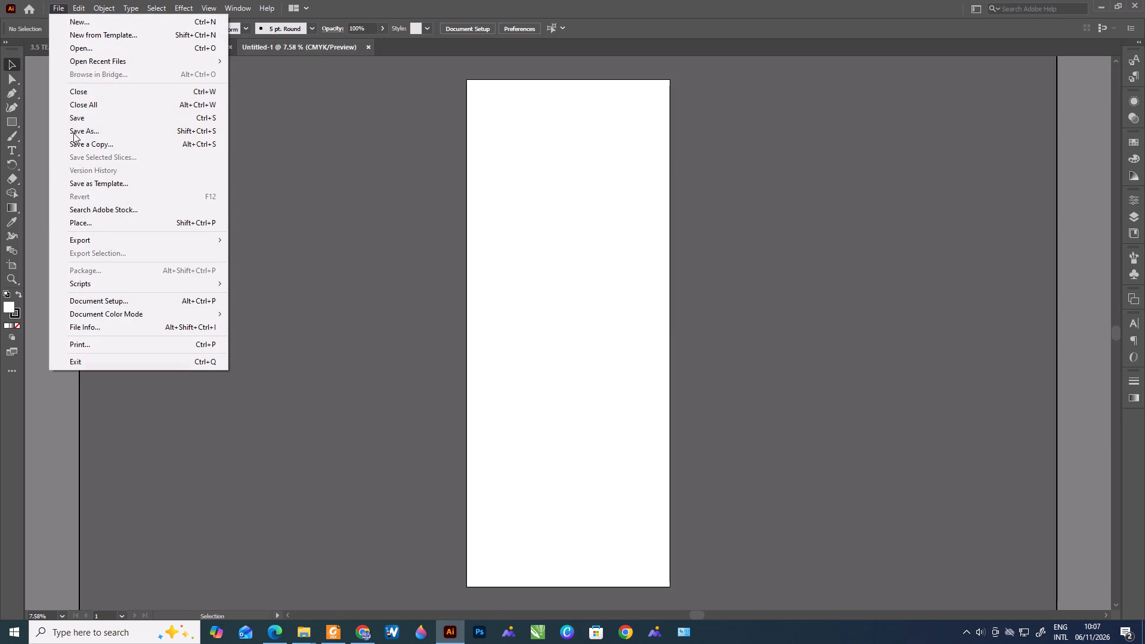
left_click(103, 222)
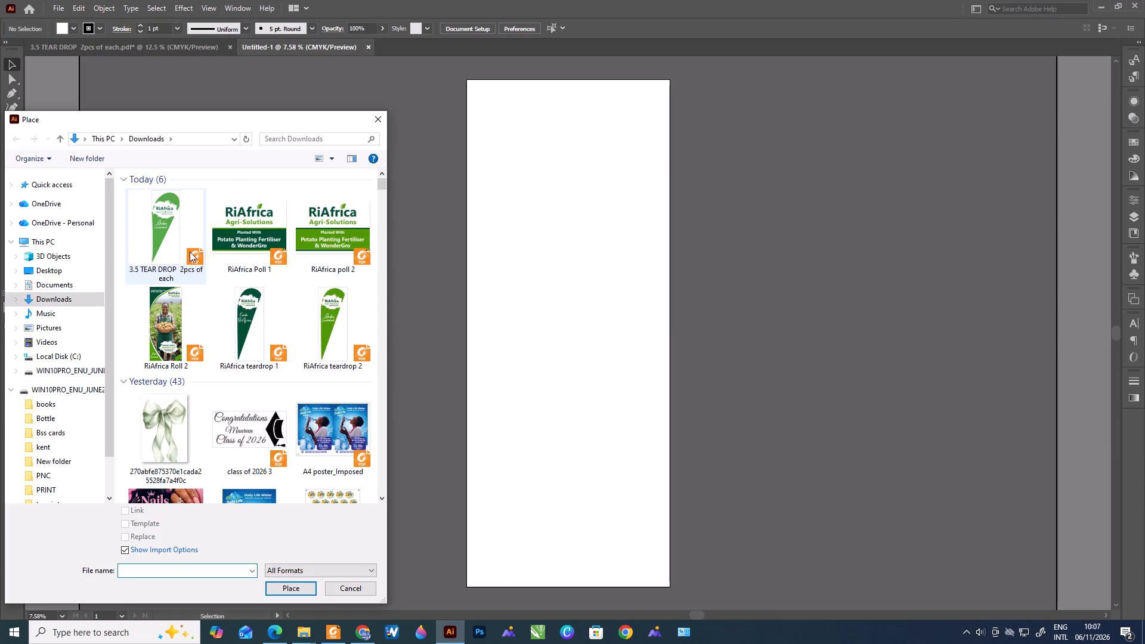
left_click(249, 240)
left_click(347, 206, "shift")
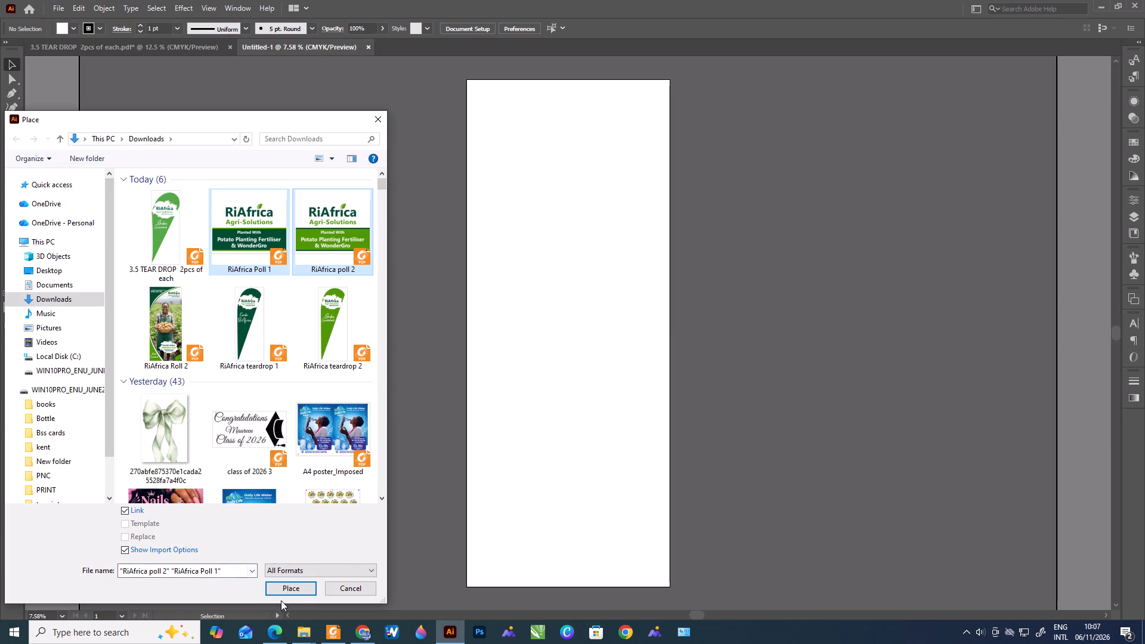
left_click(285, 590)
left_click(153, 358)
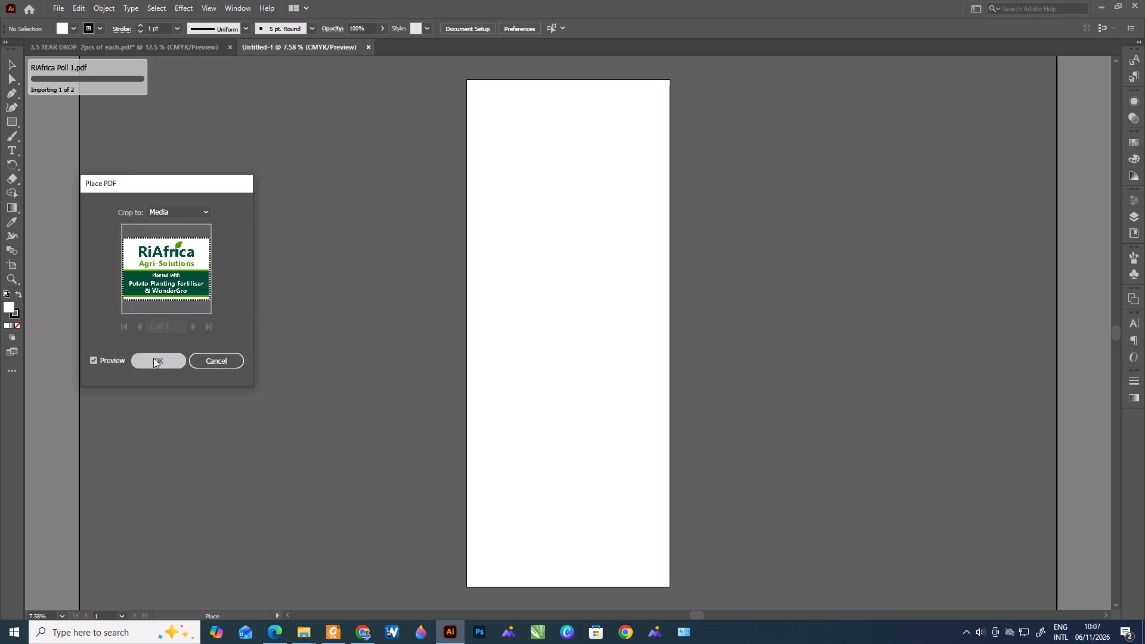
left_click(448, 321)
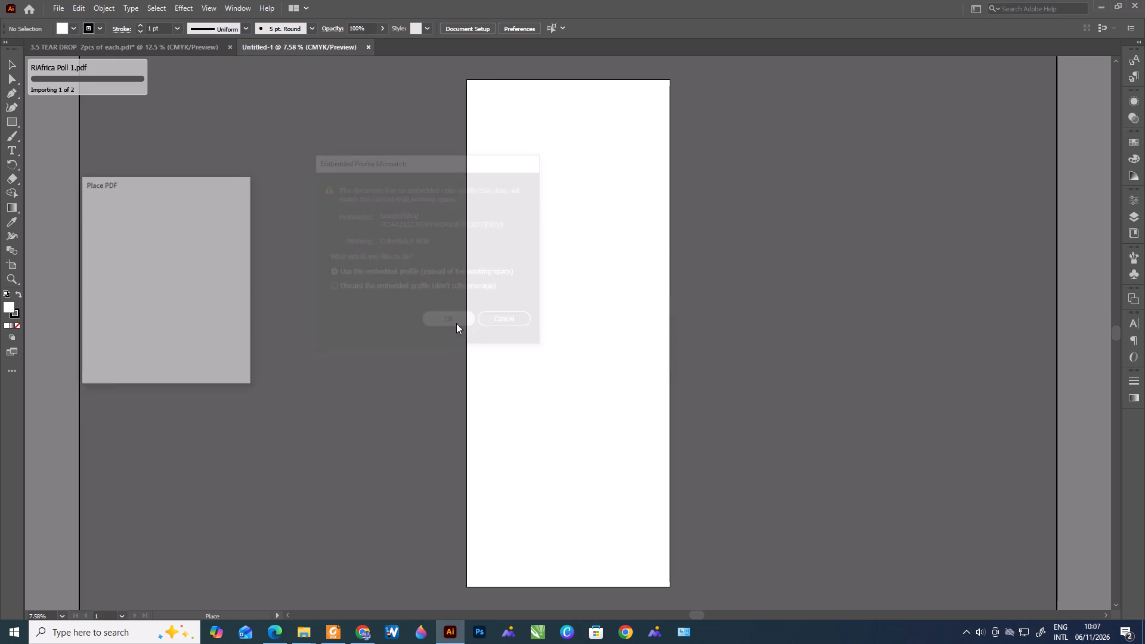
left_click(167, 365)
left_click(429, 318)
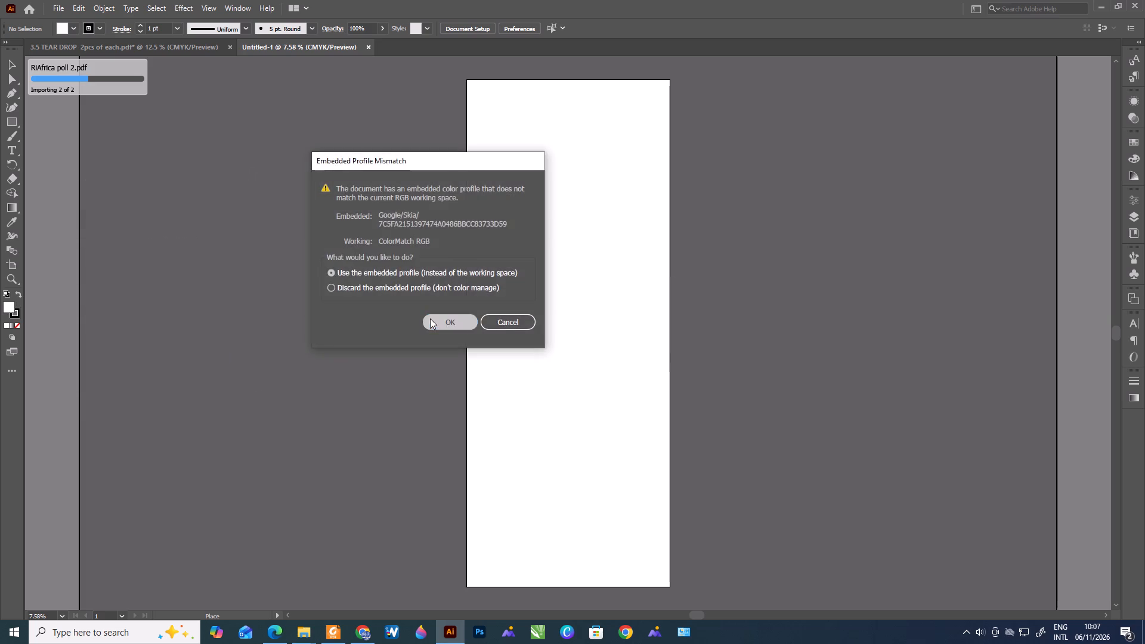
left_click(260, 169)
scroll(238, 216, "up", 3, "alt")
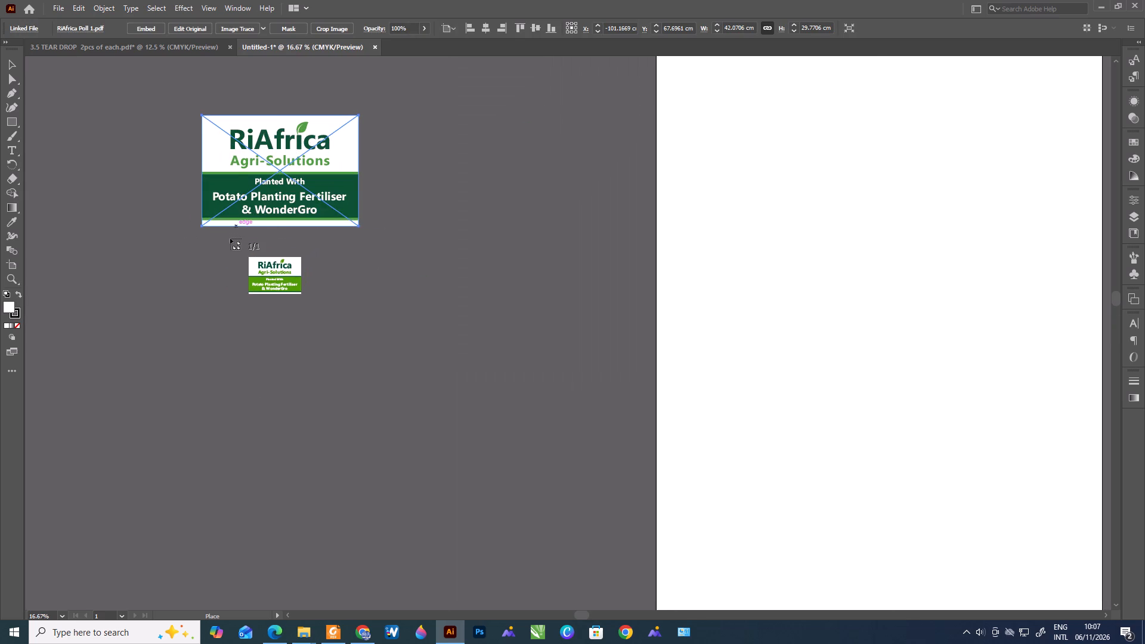
scroll(230, 239, "up", 1)
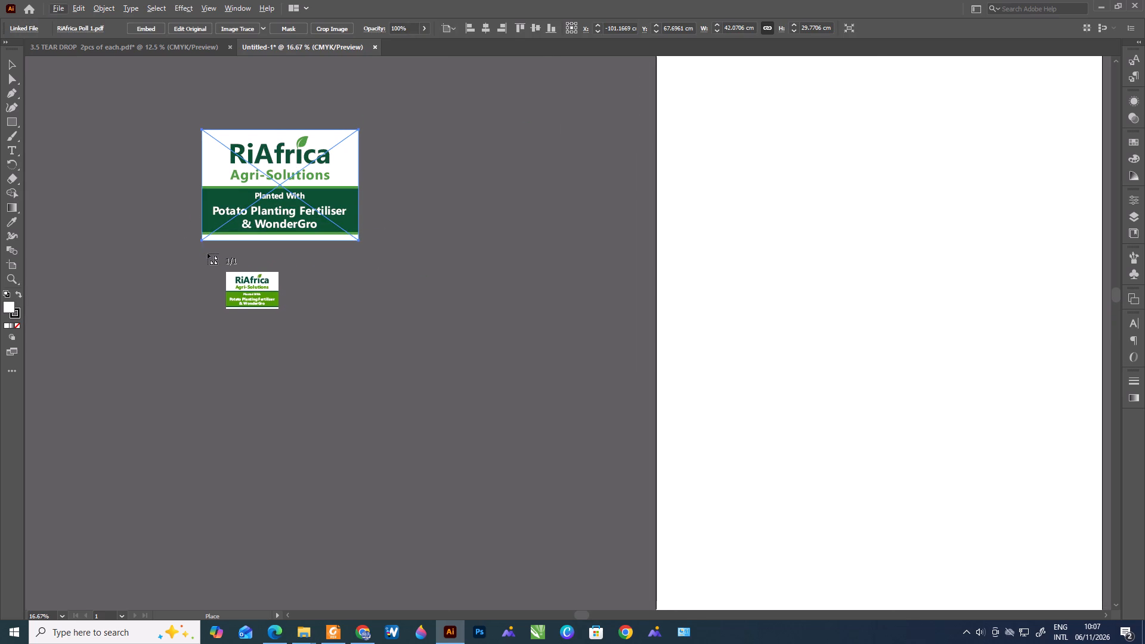
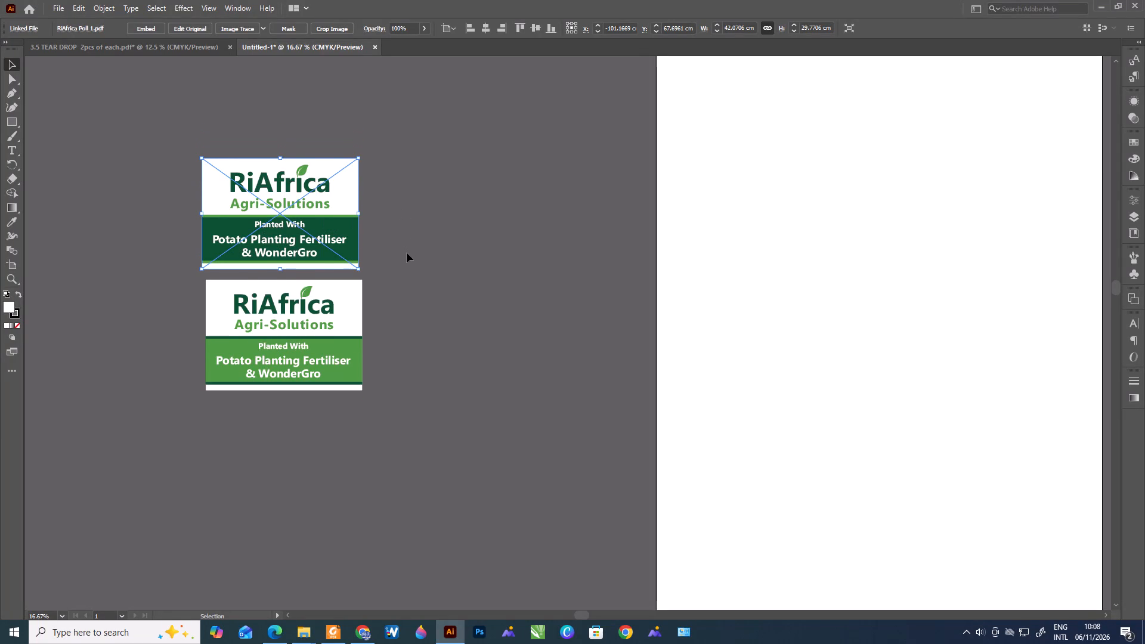
Draw a rectangle outline with no fill and a 1 pt black stroke over each of the two Poll signs, matching its edges.
scroll(403, 259, "up", 3)
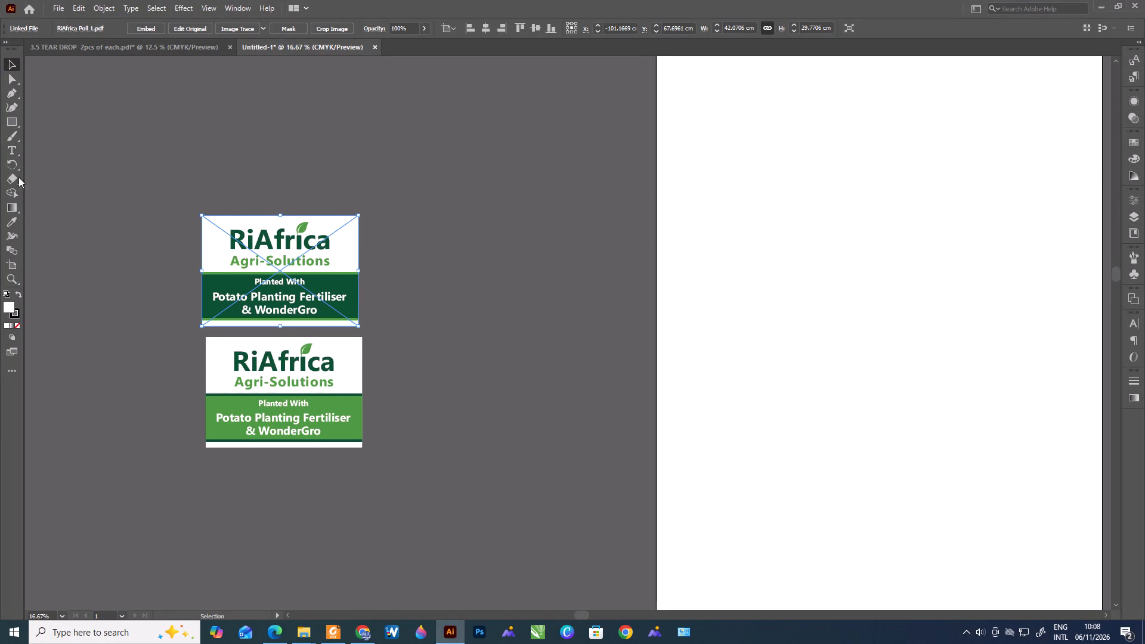
left_click(17, 324)
left_click(17, 314)
left_click(10, 119)
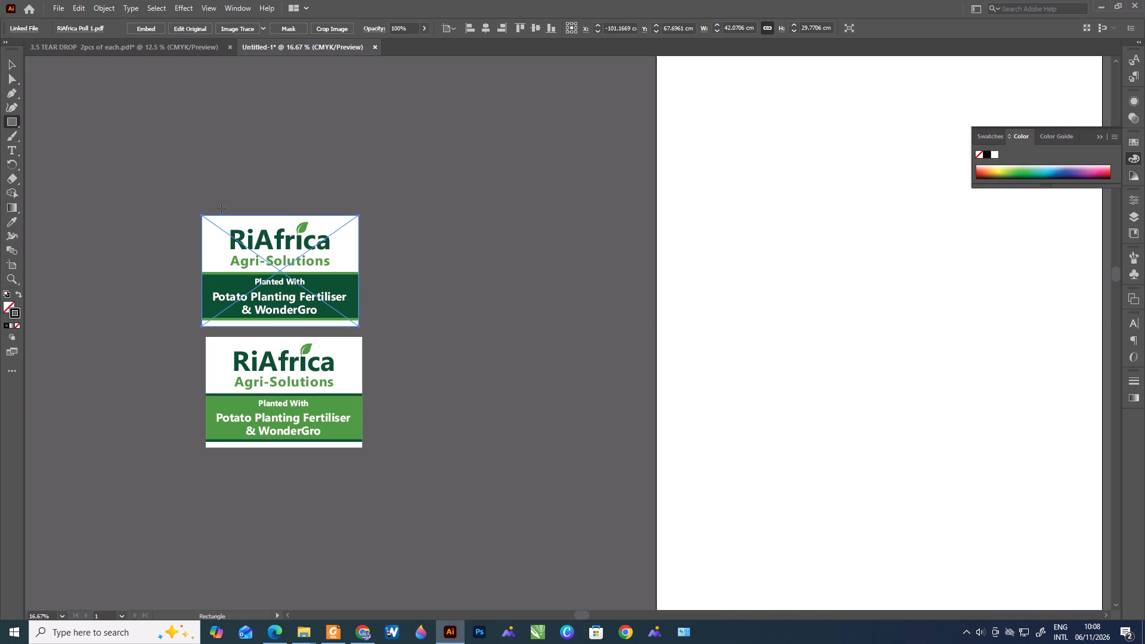
left_click_drag(202, 215, 310, 296)
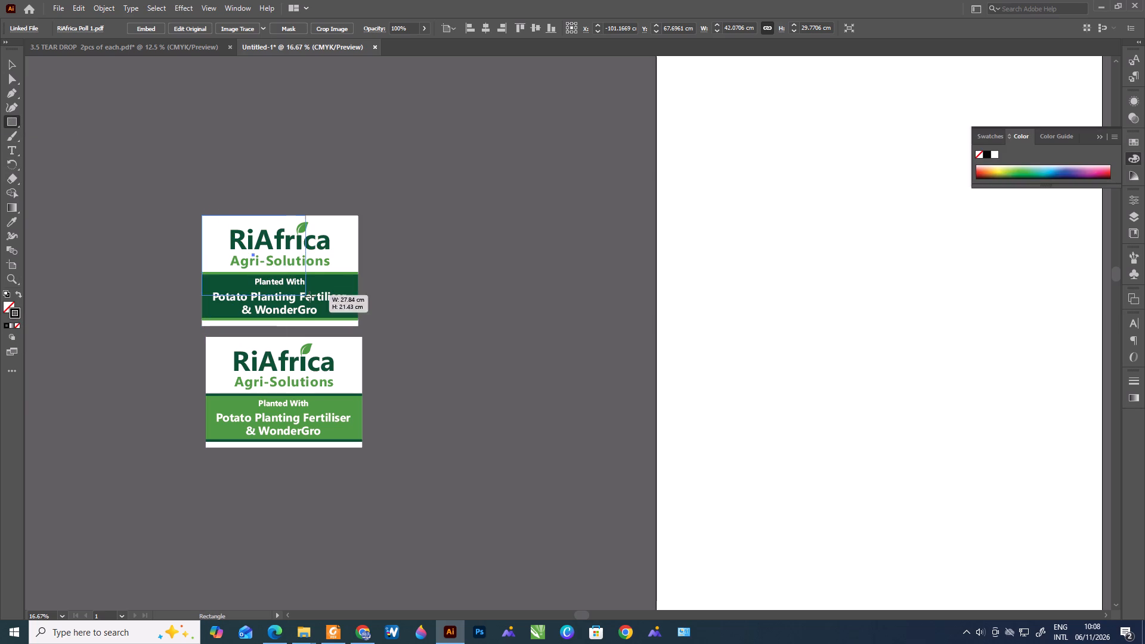
left_click_drag(310, 296, 358, 327)
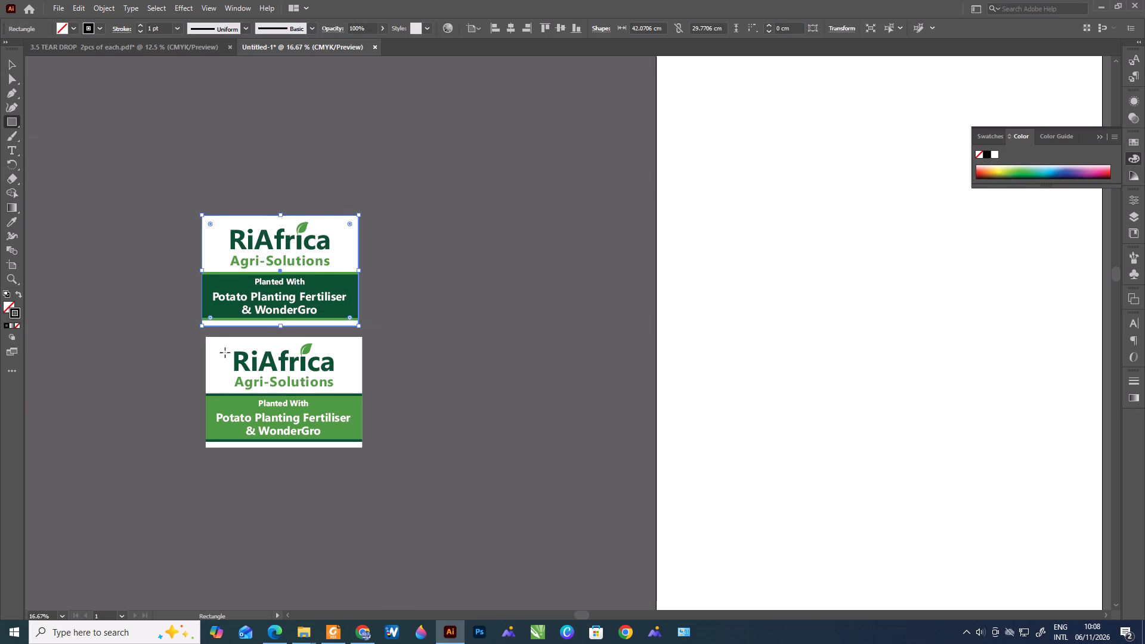
left_click_drag(208, 339, 352, 430)
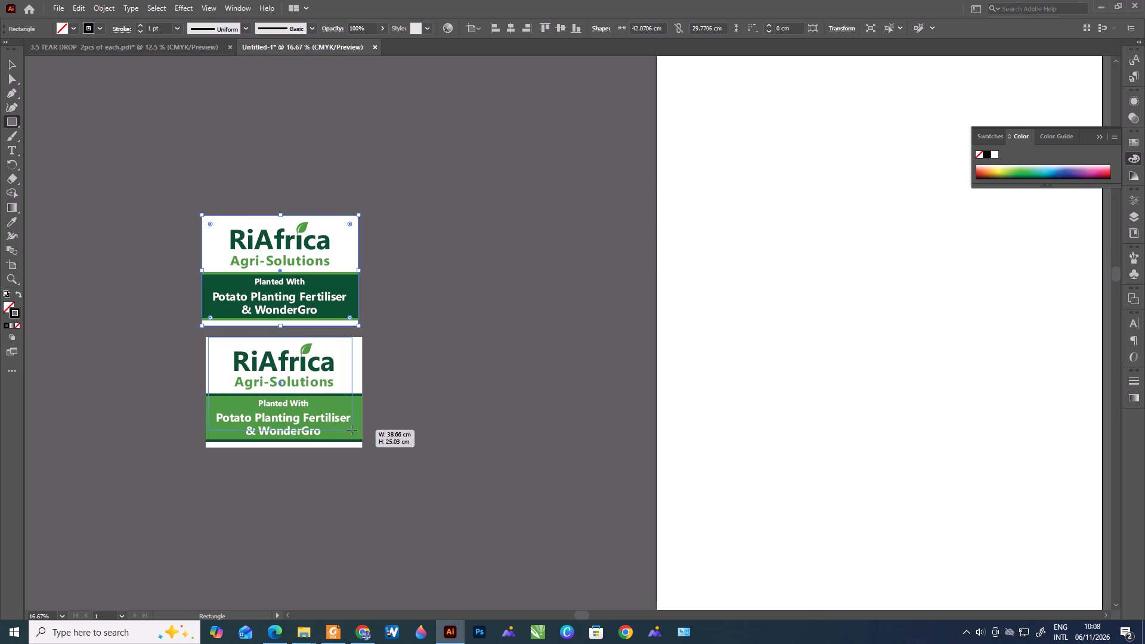
left_click_drag(352, 430, 363, 449)
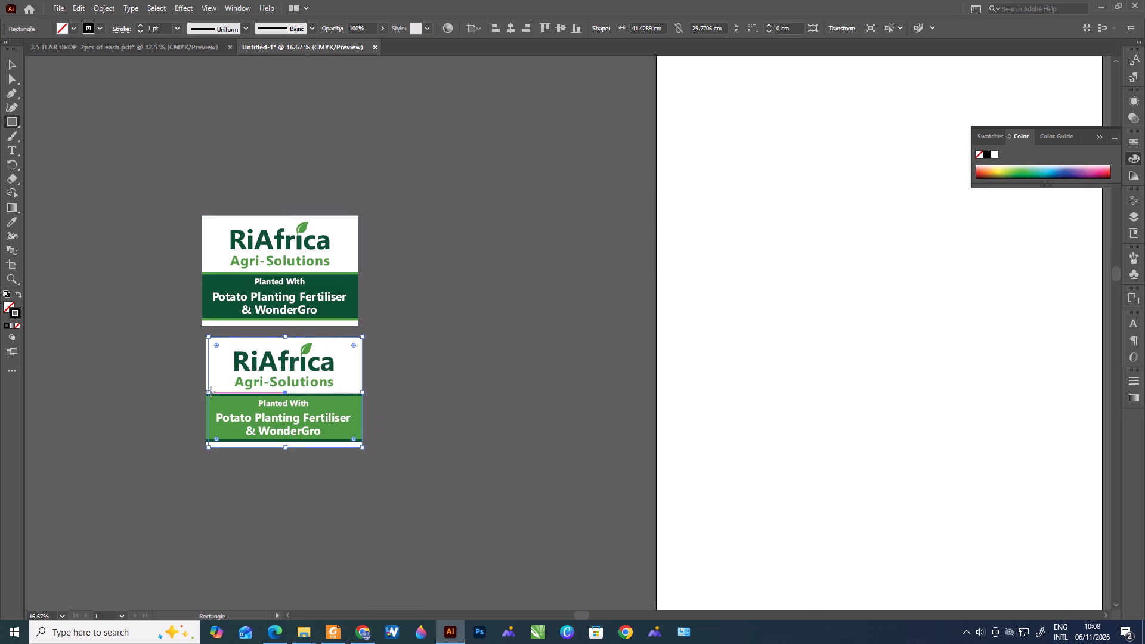
left_click(208, 392)
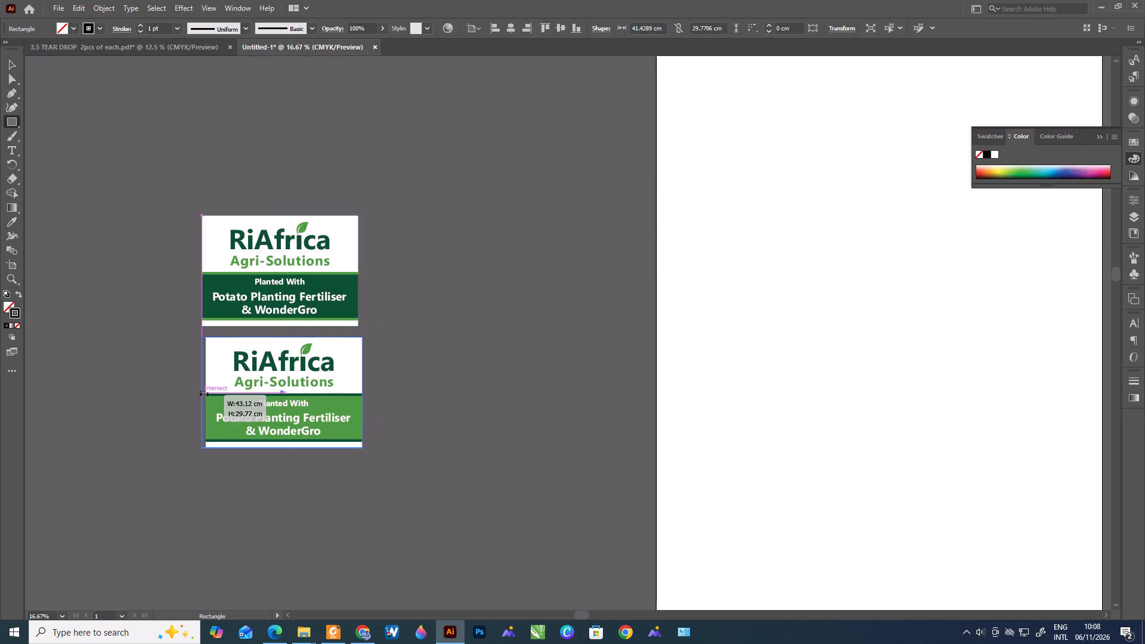
Group each Poll sign with its outline rectangle, as two separate groups.
left_click(17, 63)
scroll(228, 225, "up", 5, "alt")
scroll(232, 233, "down", 2, "alt")
left_click_drag(284, 143, 327, 228)
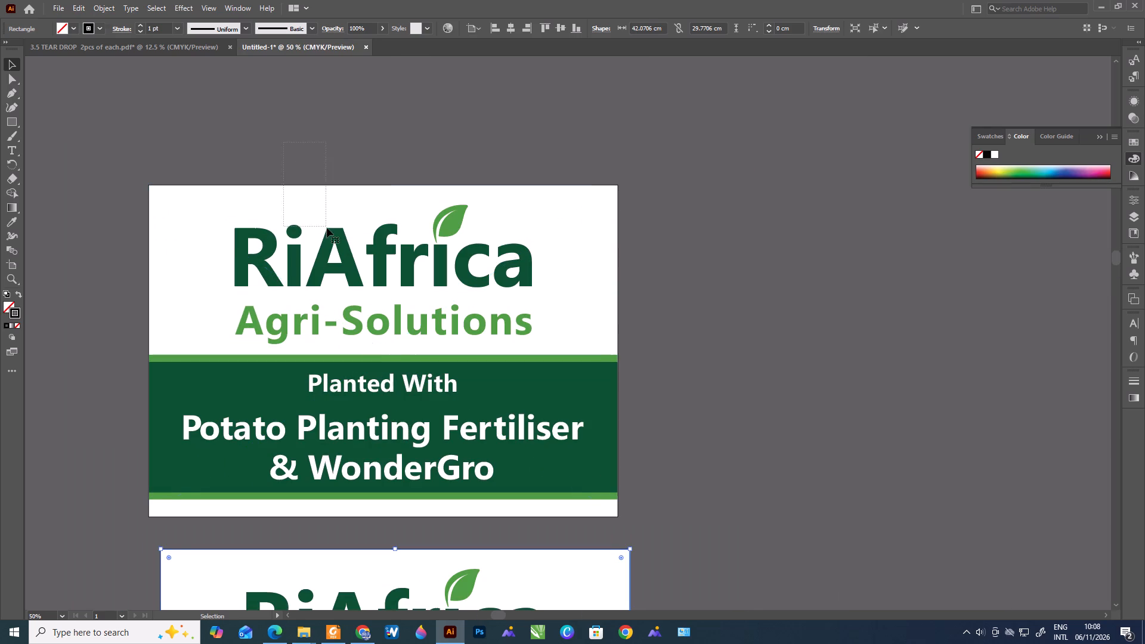
key("ctrl+g")
scroll(375, 244, "down", 3, "alt")
left_click_drag(512, 380, 426, 405)
key("ctrl+g")
Place the dark green sign in the artboard's top-left corner, rotated 90° clockwise.
scroll(440, 368, "down", 2, "alt")
scroll(438, 368, "up", 3)
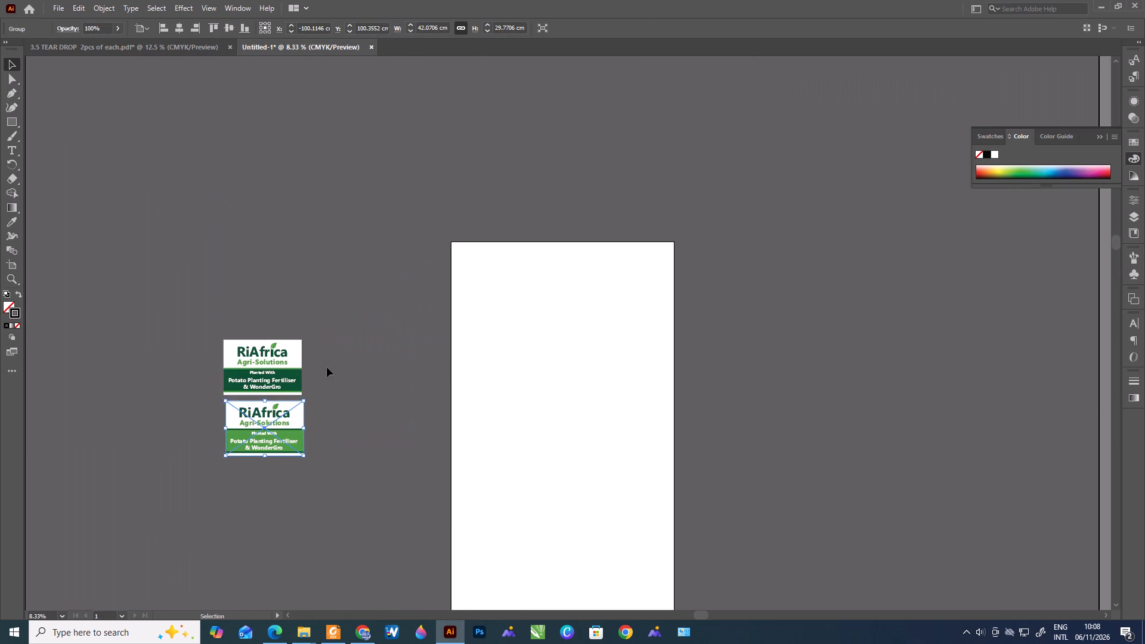
left_click_drag(314, 357, 283, 366)
left_click_drag(281, 365, 500, 277)
scroll(497, 267, "up", 1, "alt")
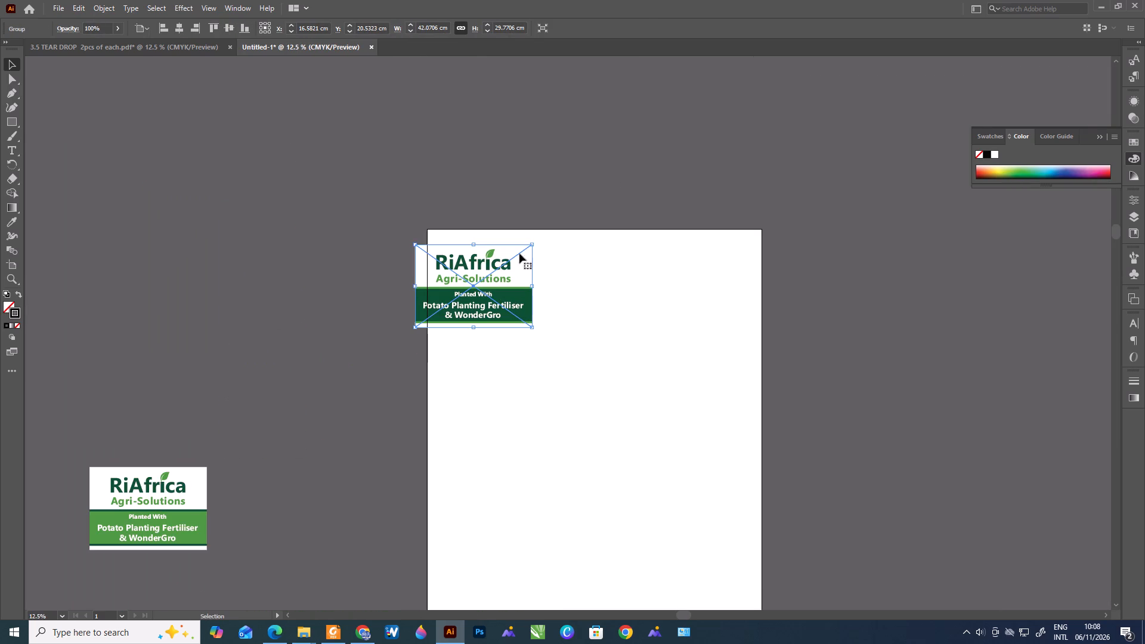
left_click_drag(537, 240, 510, 357)
scroll(475, 246, "up", 2, "alt")
left_click_drag(454, 253, 447, 262)
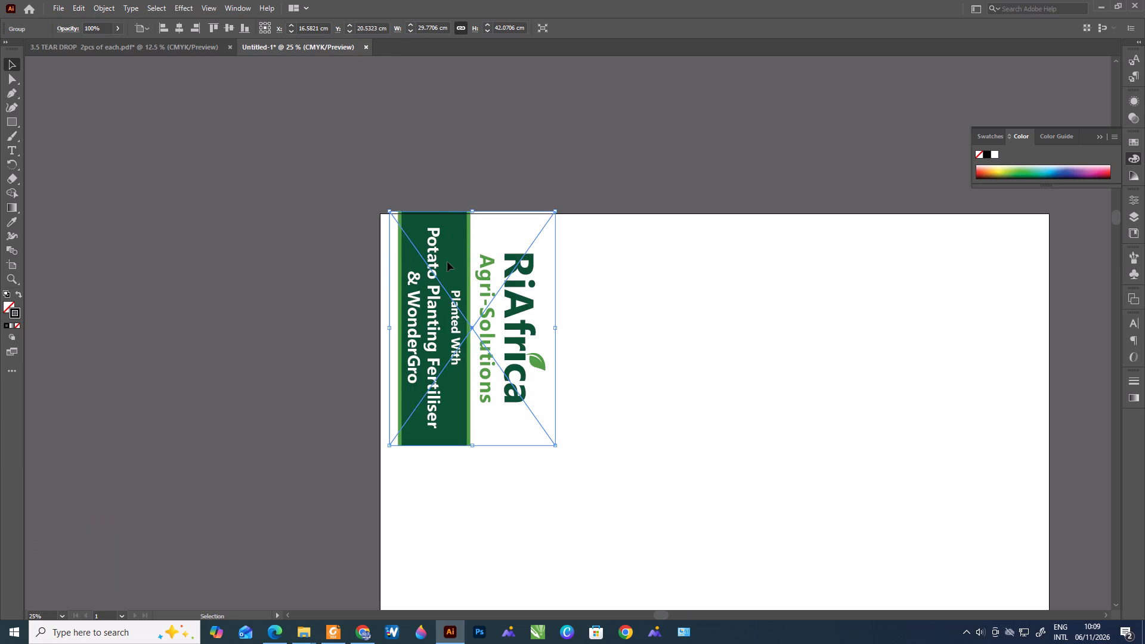
left_click_drag(447, 262, 447, 259)
Move the light green sign onto the artboard, rotate it 90° clockwise and align it edge to edge beside the dark green sign.
scroll(445, 261, "down", 2, "alt")
left_click_drag(187, 418, 191, 534)
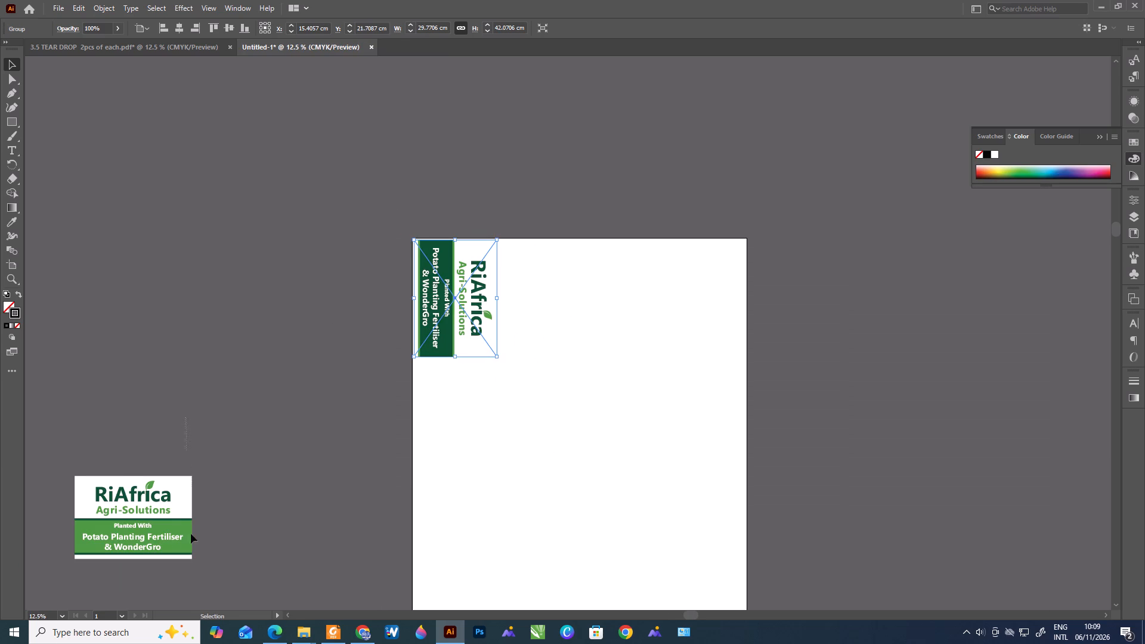
left_click_drag(191, 534, 189, 541)
left_click_drag(162, 506, 632, 340)
left_click_drag(668, 302, 680, 379)
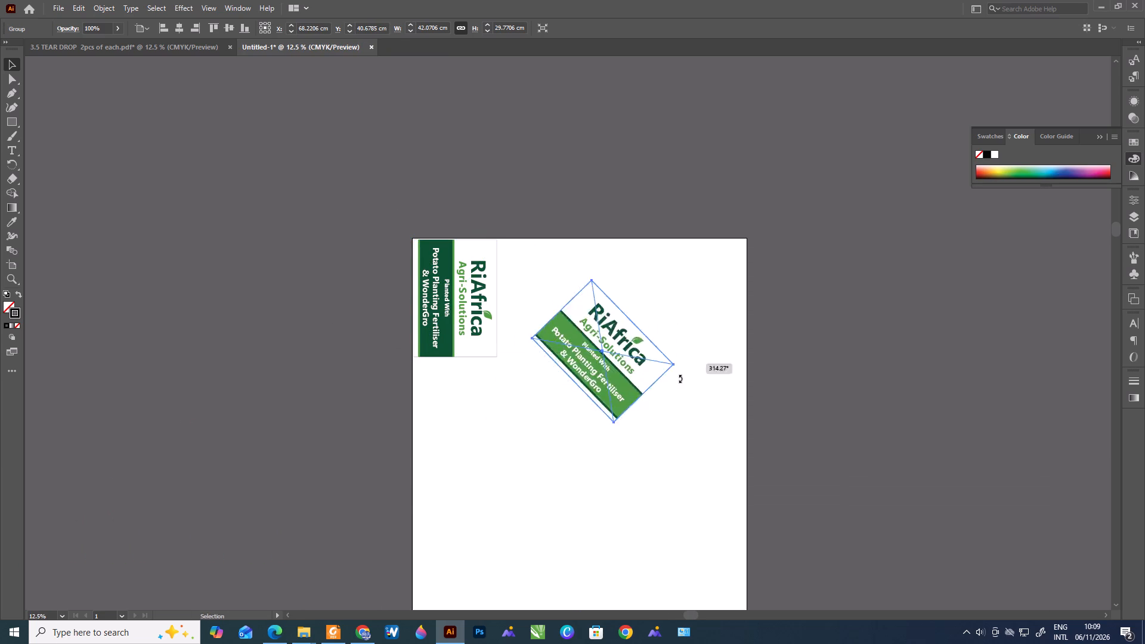
left_click_drag(680, 379, 667, 400)
scroll(574, 302, "up", 5, "alt")
left_click_drag(602, 363, 523, 288)
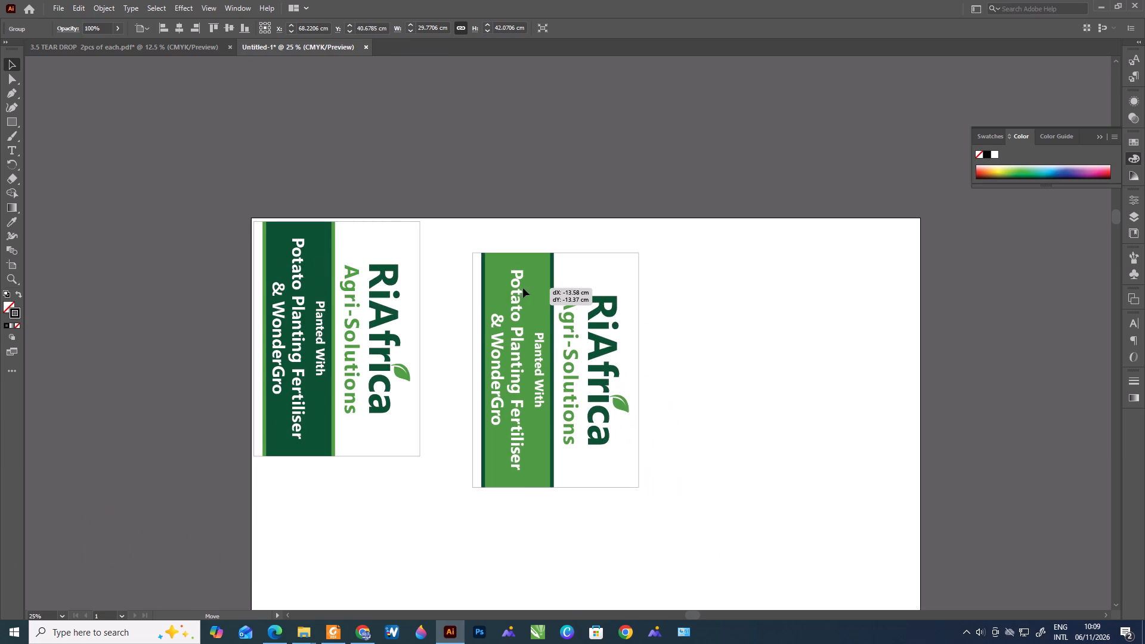
left_click_drag(523, 288, 475, 257)
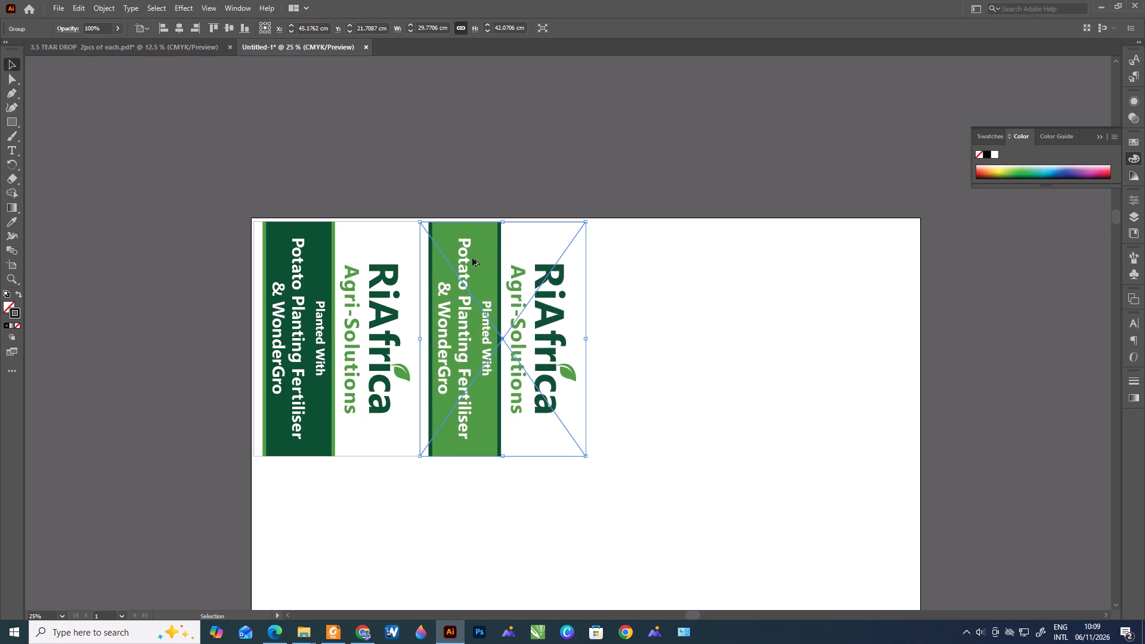
Duplicate the pair of signs horizontally so the copies butt against the originals and complete a row of four across the artboard.
scroll(471, 268, "down", 1, "alt")
left_click_drag(621, 279, 355, 361)
left_click_drag(422, 329, 631, 329, "alt")
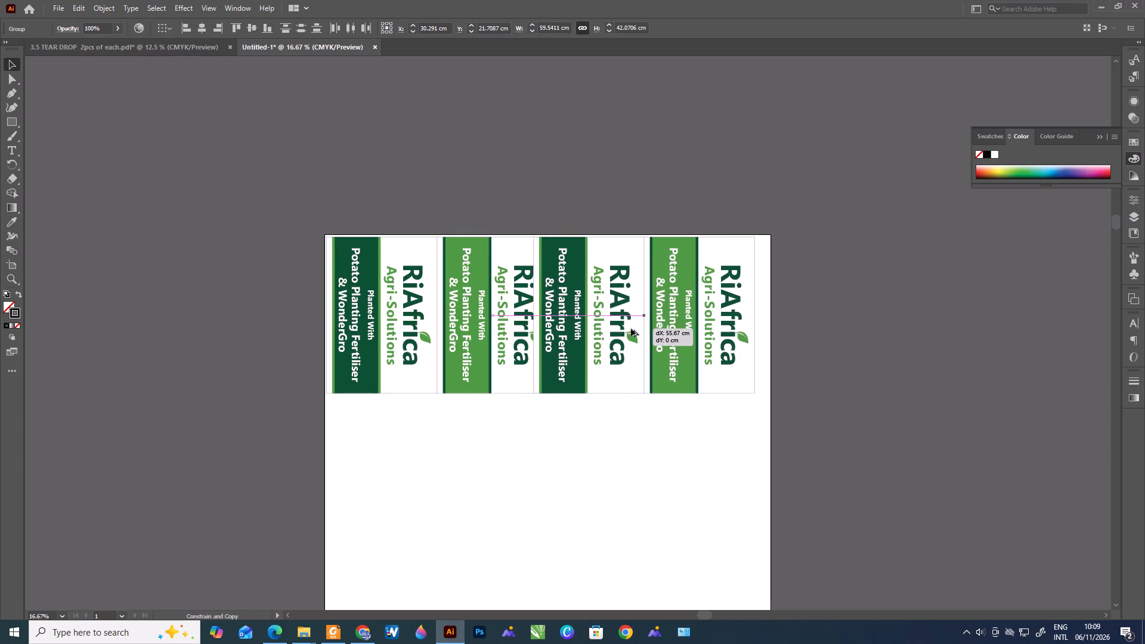
left_click_drag(631, 329, 646, 331, "alt")
Shorten the artboard from its bottom edge to about 43.1 cm high, ending just below the row of signs.
scroll(671, 271, "up", 2, "alt")
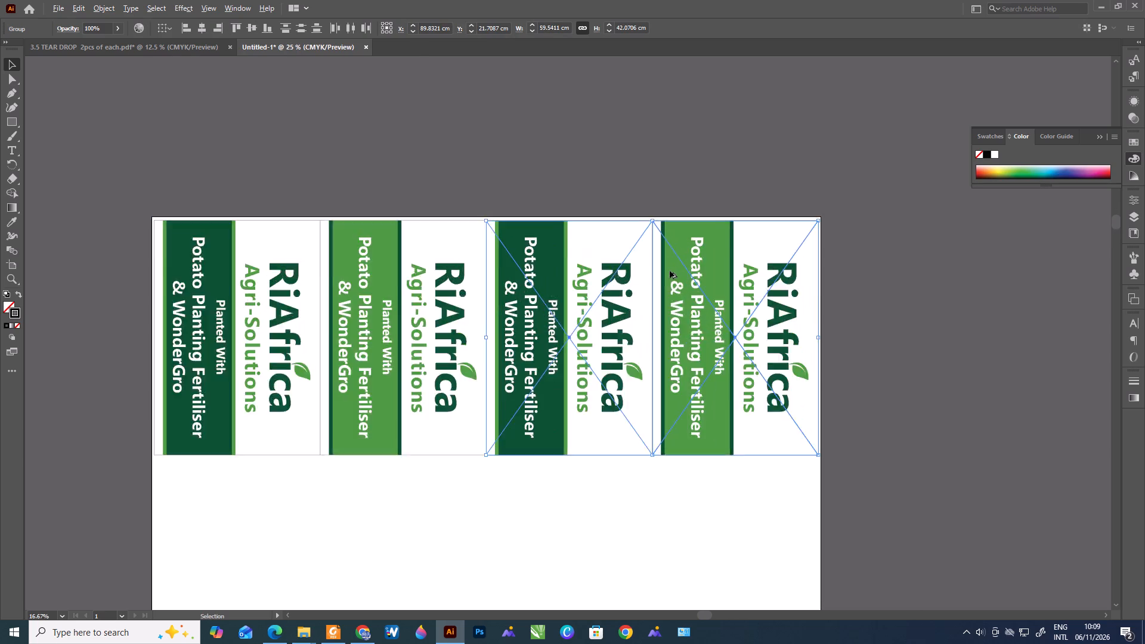
scroll(670, 271, "up", 1, "alt")
scroll(664, 273, "down", 6, "alt")
scroll(270, 342, "down", 2)
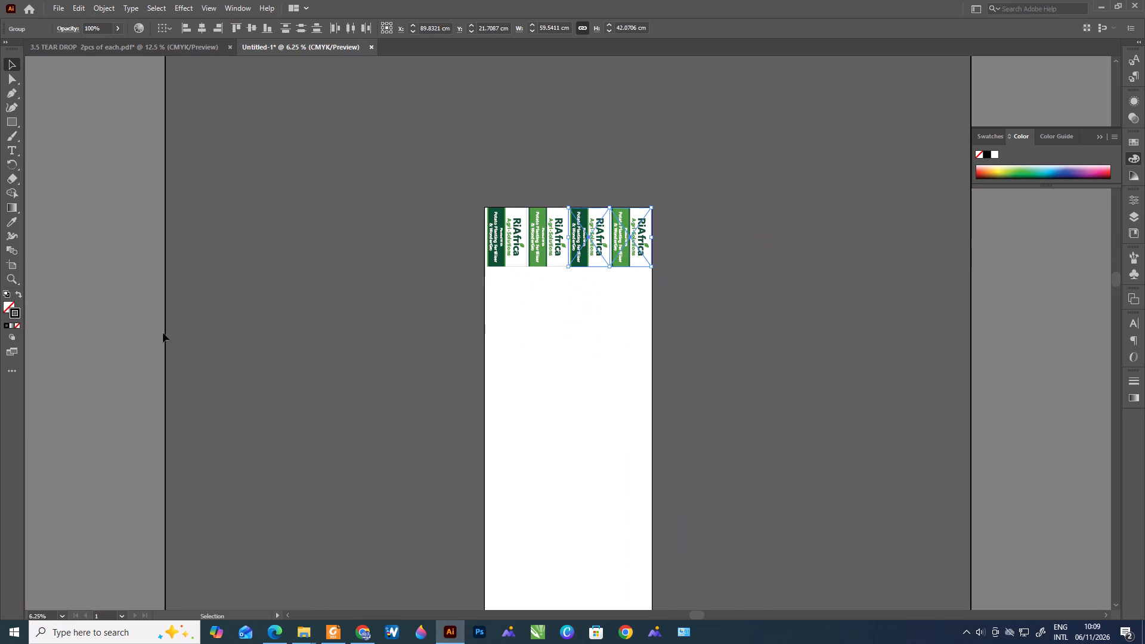
scroll(163, 333, "down", 3)
left_click(11, 258)
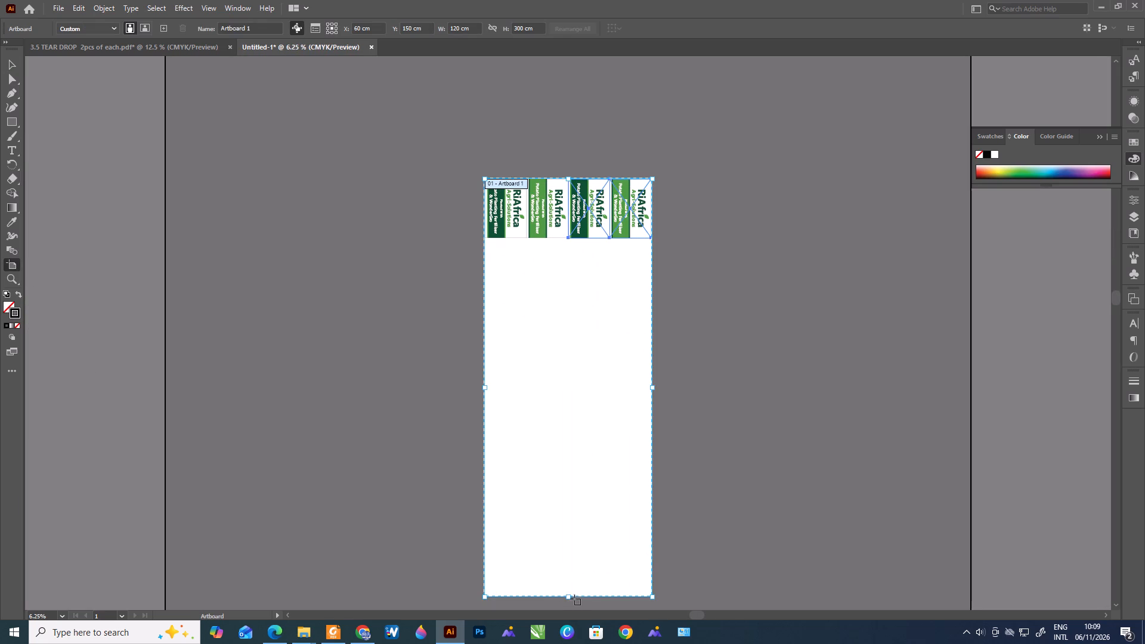
left_click_drag(568, 597, 598, 244)
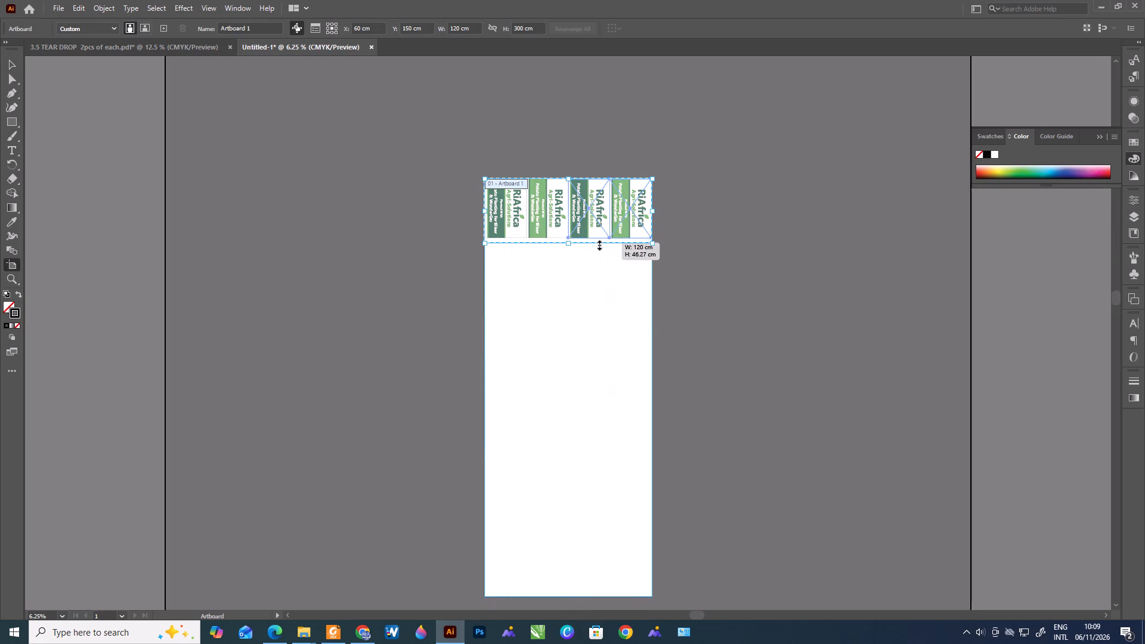
left_click_drag(598, 244, 598, 243)
scroll(582, 228, "up", 8, "alt")
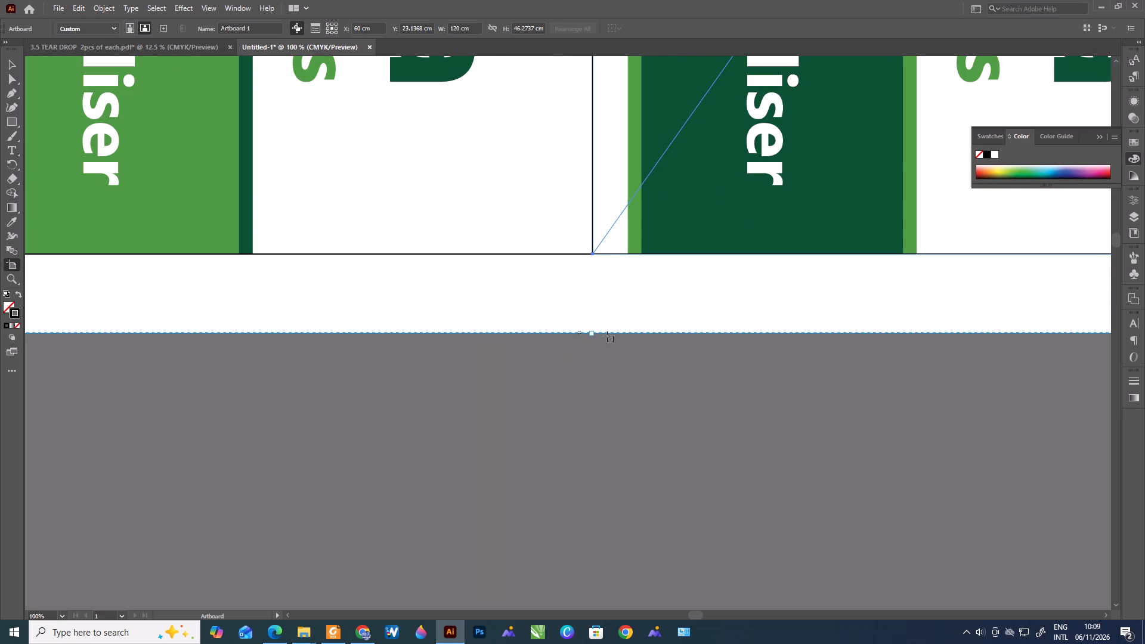
left_click_drag(590, 333, 581, 262)
Trim the artboard's top and left edges close to the sign outlines, to about 119.7 x 42.6 cm.
scroll(629, 331, "down", 3, "alt")
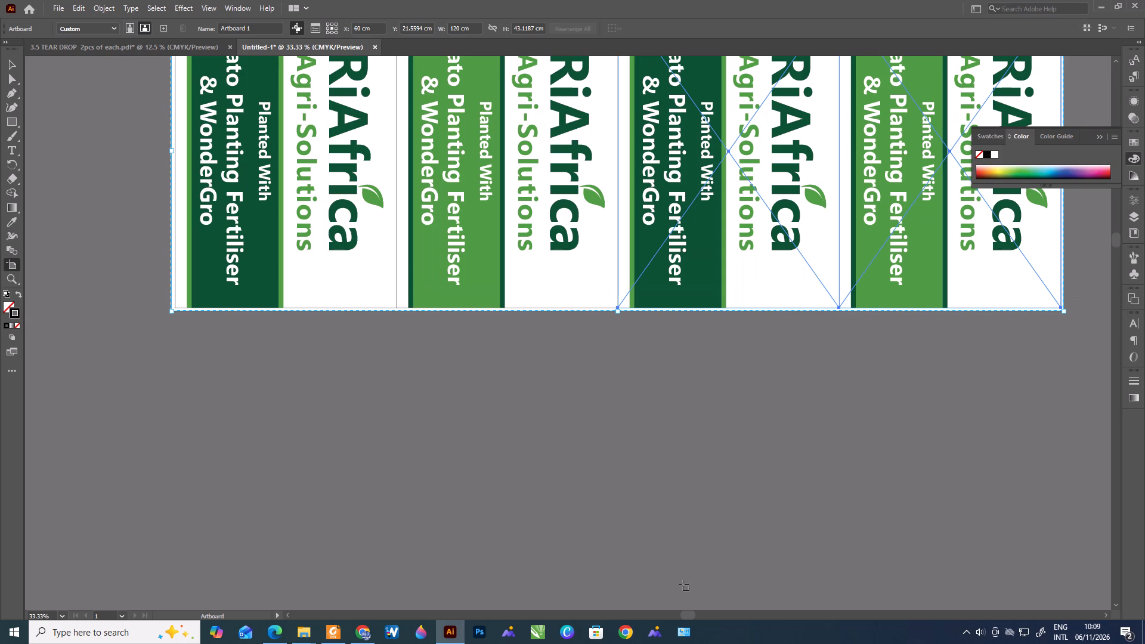
scroll(608, 503, "up", 5)
scroll(515, 431, "down", 3, "alt")
scroll(515, 431, "up", 3)
scroll(519, 330, "up", 4, "alt")
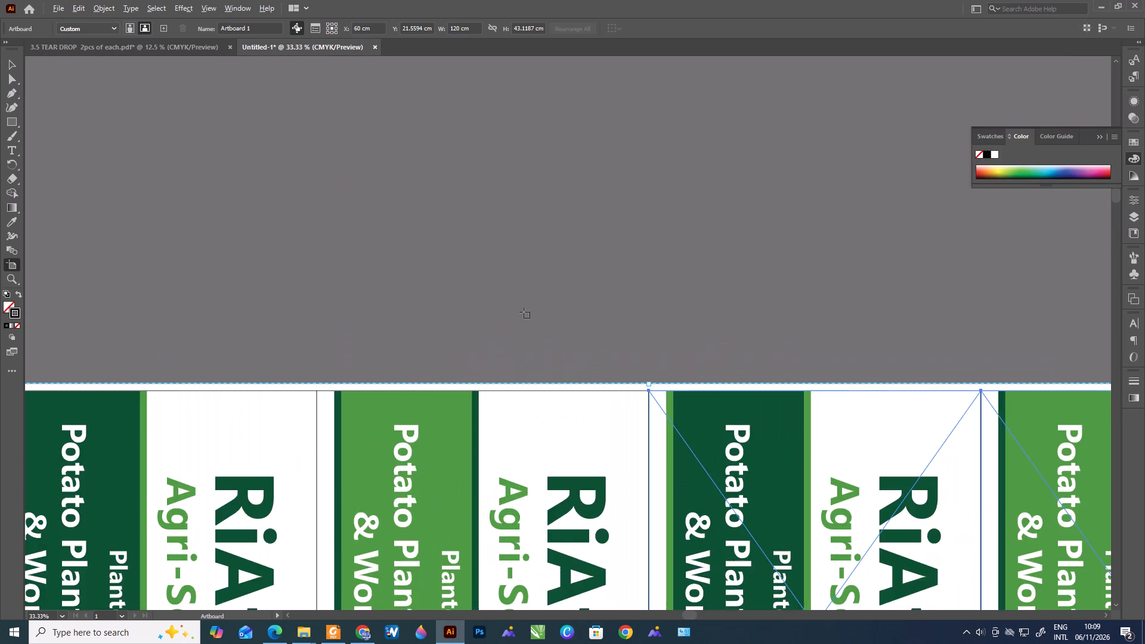
scroll(658, 406, "up", 4, "alt")
left_click_drag(610, 312, 608, 327)
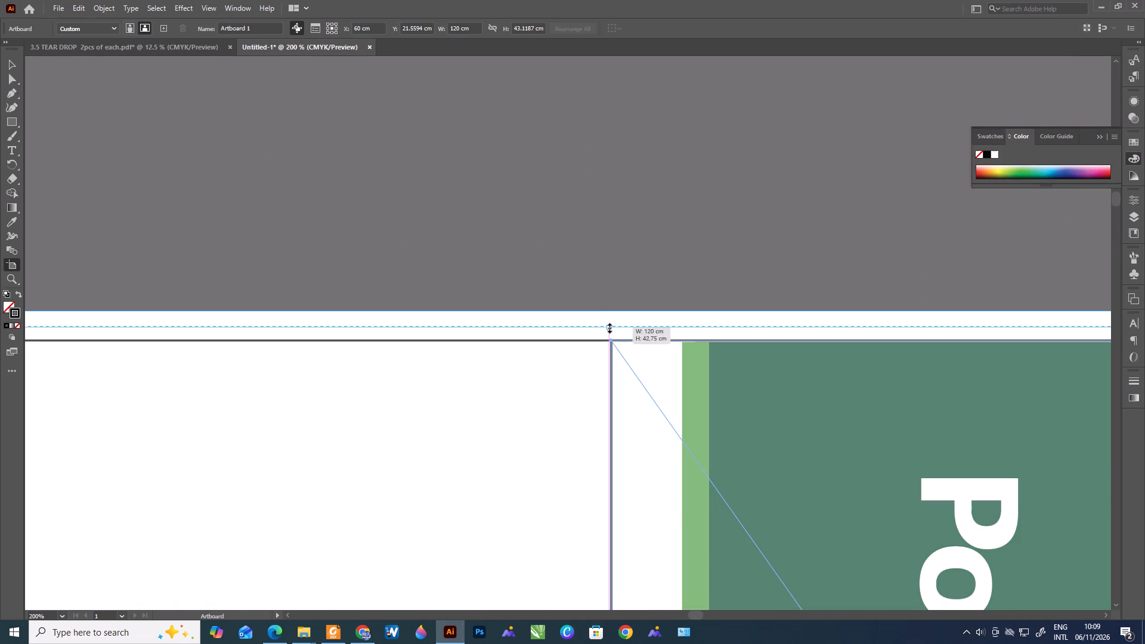
left_click_drag(608, 327, 608, 336)
scroll(612, 340, "down", 6, "alt")
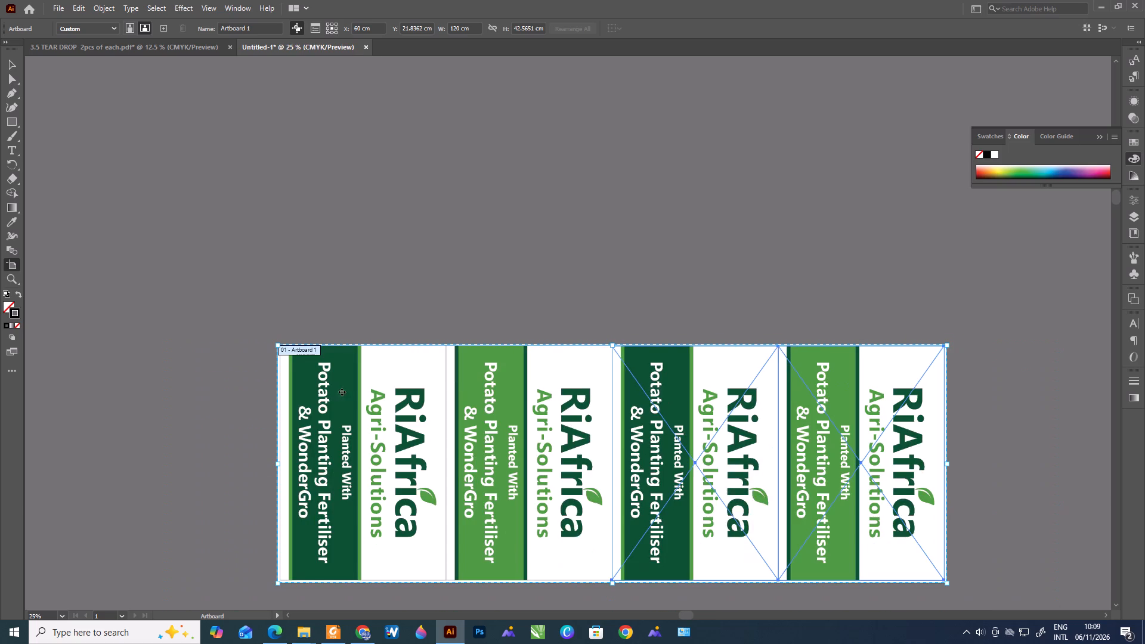
scroll(235, 410, "down", 4)
scroll(237, 419, "up", 5, "alt")
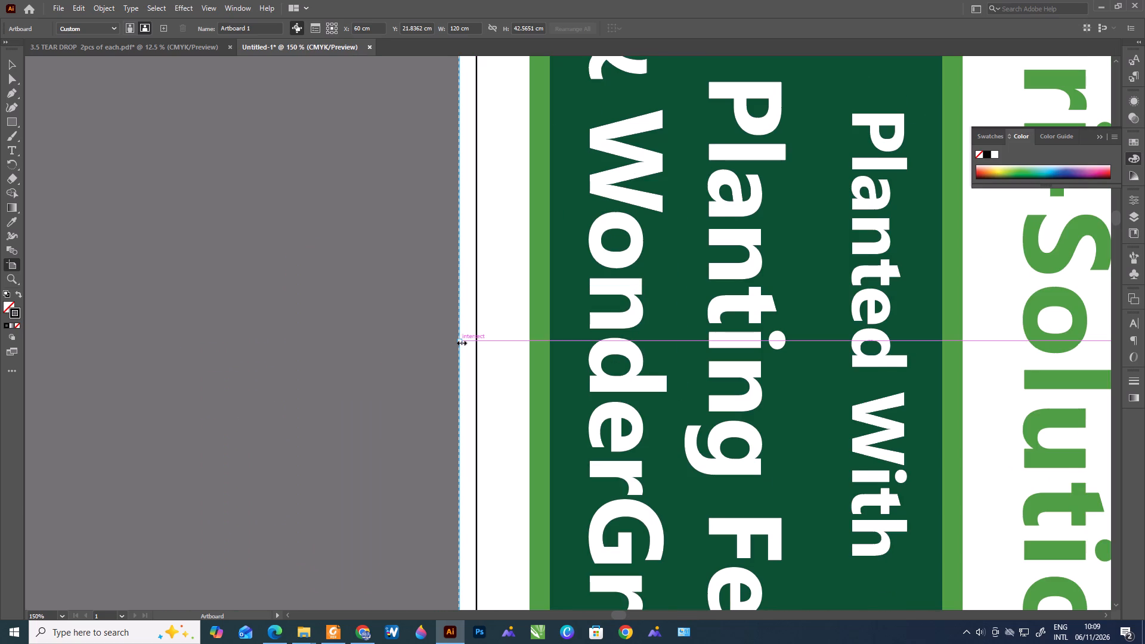
left_click_drag(460, 342, 471, 344)
scroll(466, 349, "down", 7, "alt")
scroll(839, 355, "up", 2, "alt")
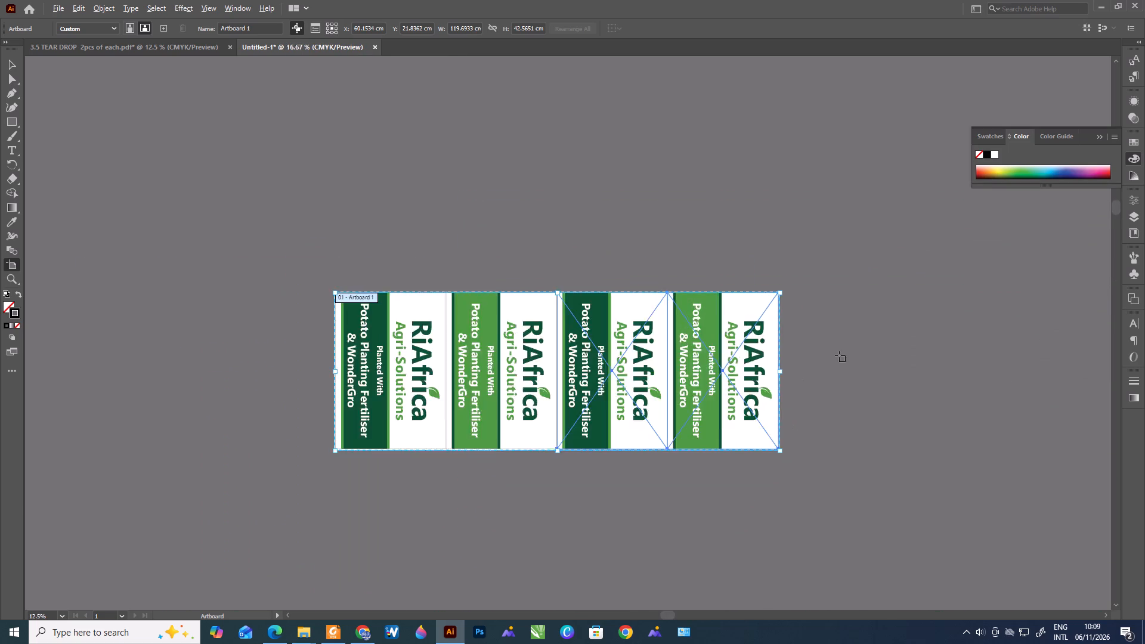
scroll(839, 355, "up", 2, "alt")
Save the imposed row of signs in Downloads as an Adobe PDF named RiAfrica.
left_click(60, 4)
left_click(85, 126)
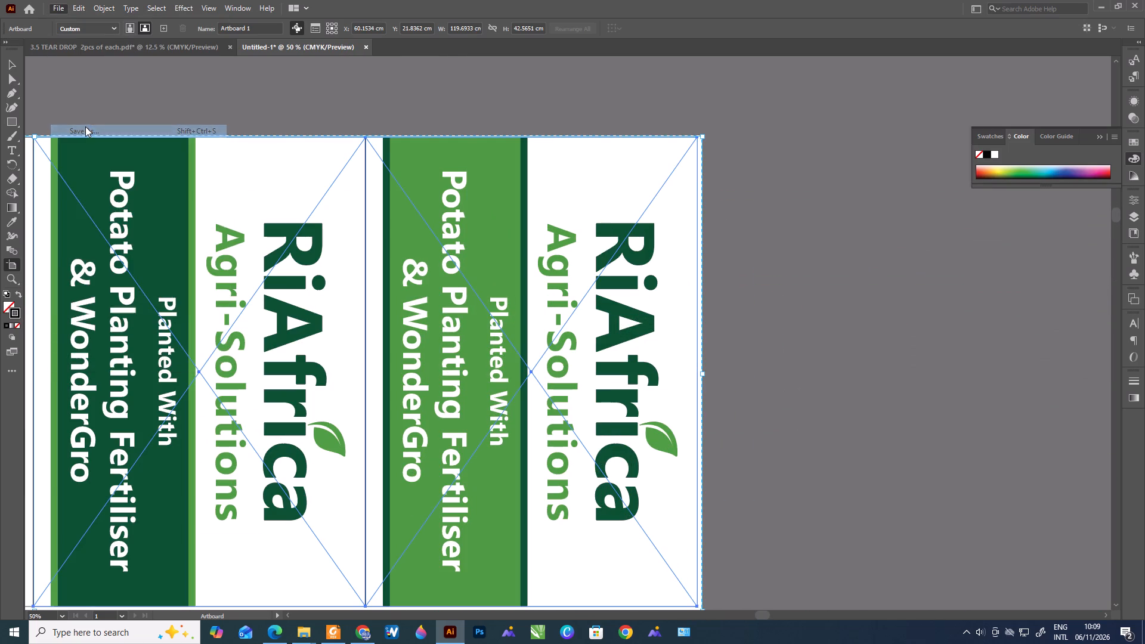
left_click(133, 503)
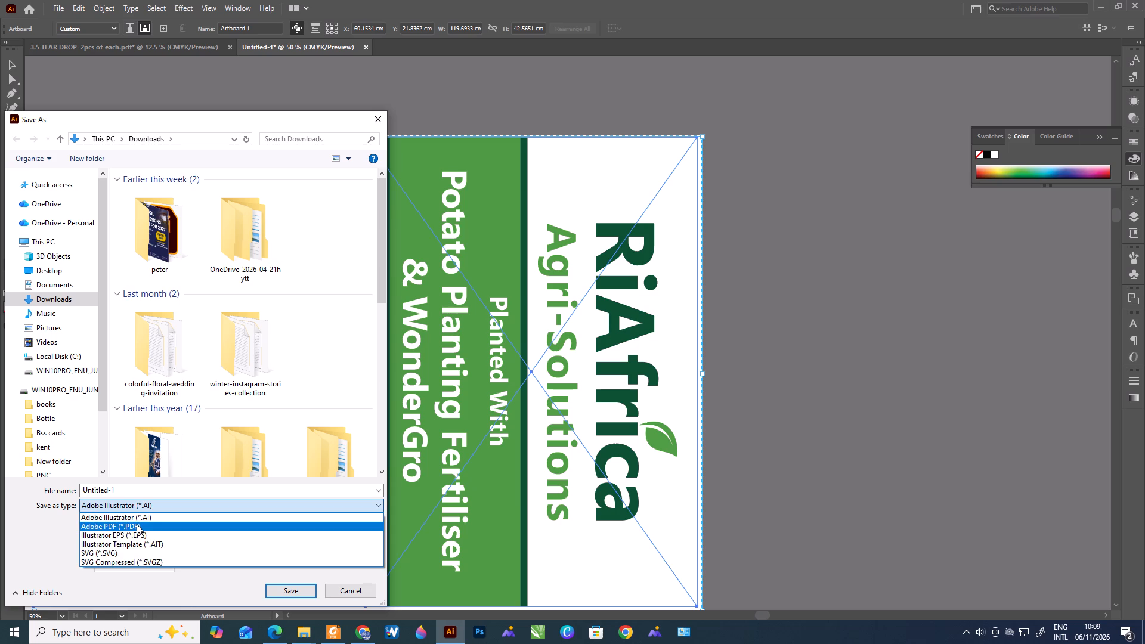
left_click(137, 524)
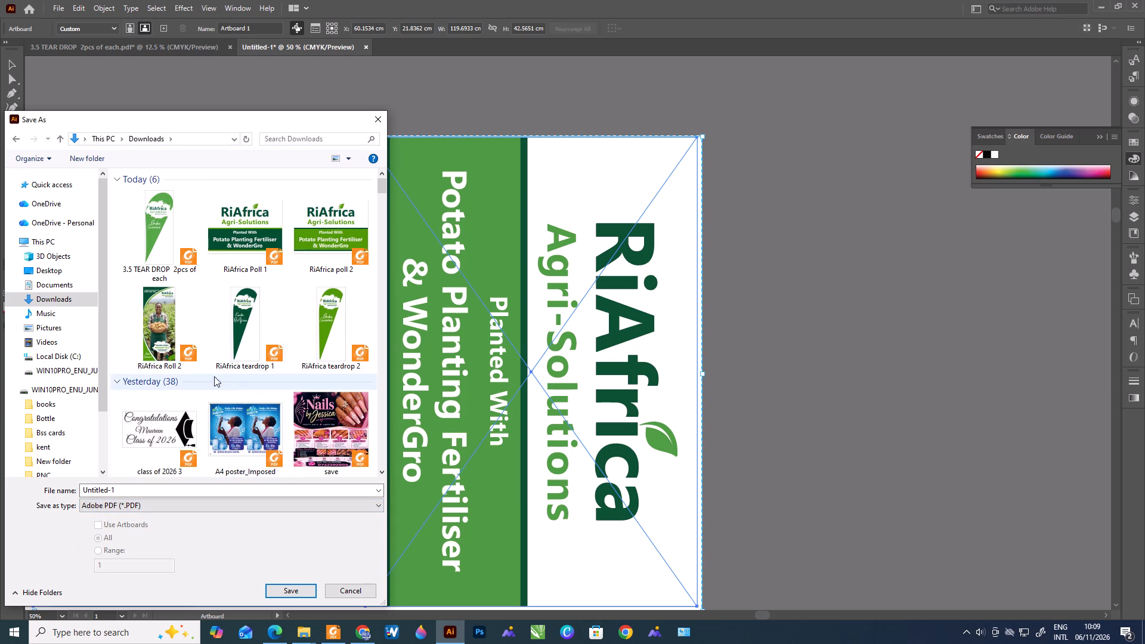
left_click(258, 249)
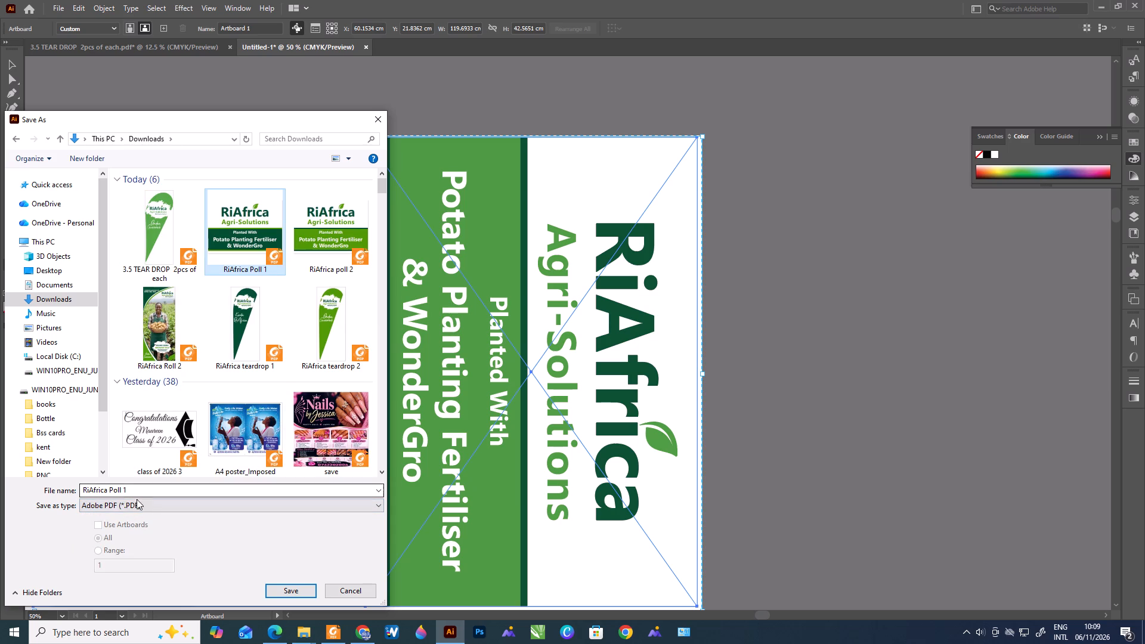
left_click(131, 497)
left_click(128, 493)
left_click_drag(128, 491, 122, 493)
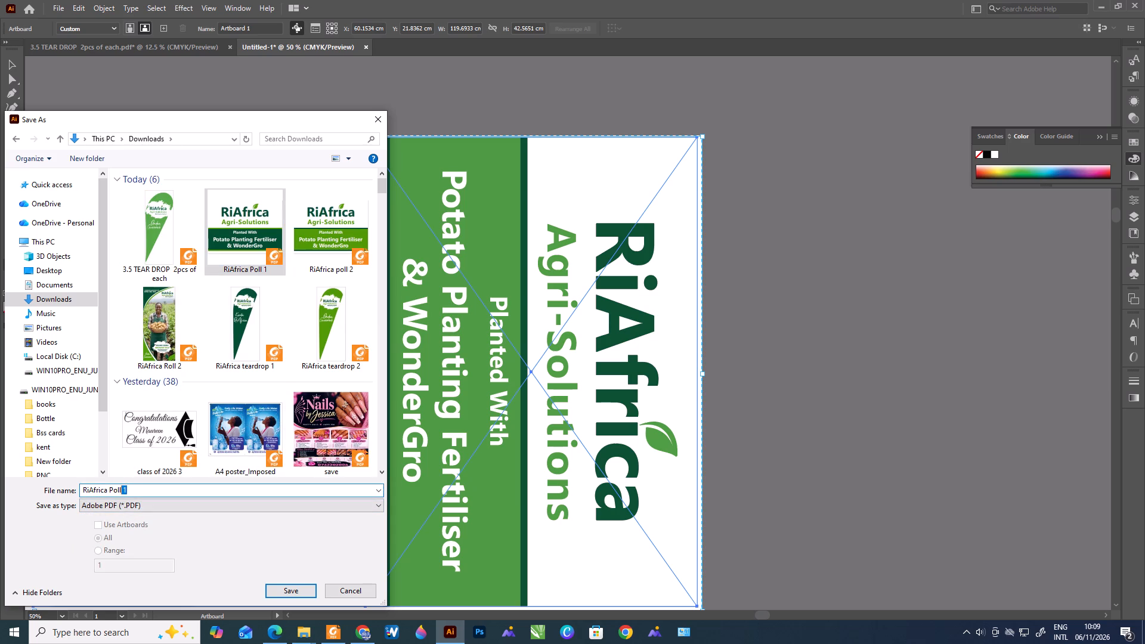
left_click_drag(122, 493, 109, 493)
key("BackSpace")
key("BackSpace")
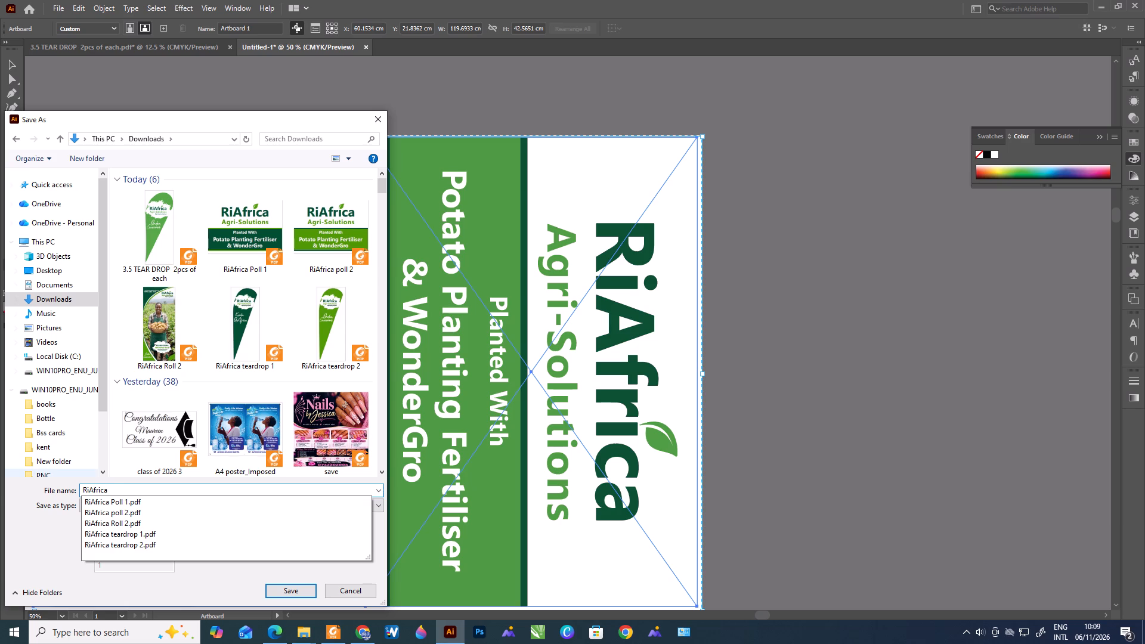
left_click(296, 582)
left_click(295, 588)
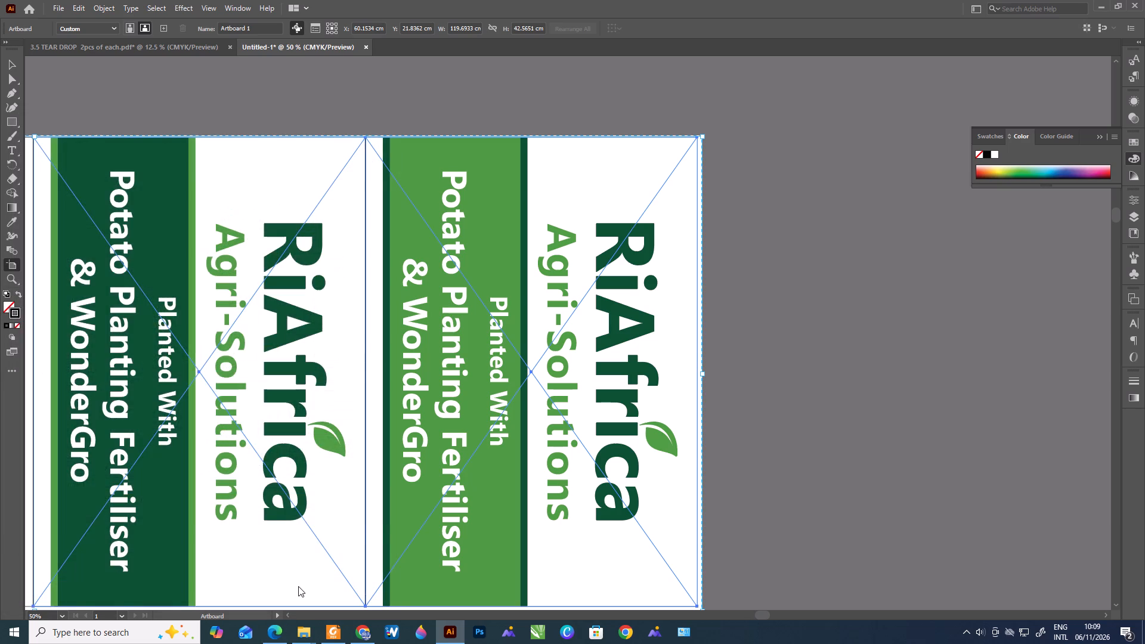
left_click(378, 515)
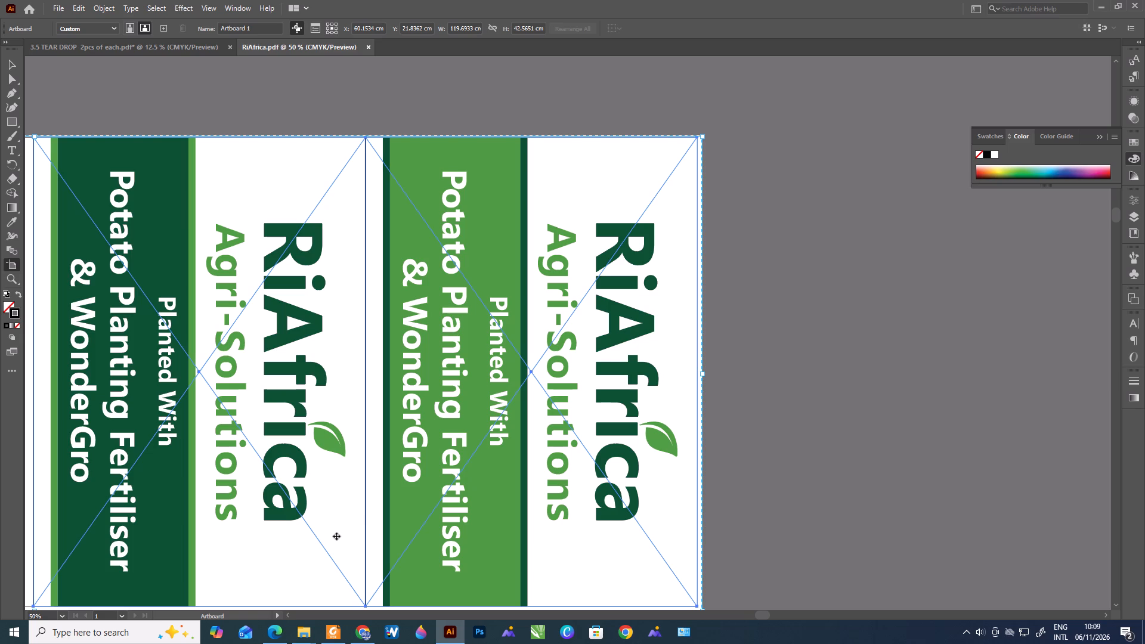
In File Explorer, copy RiAfrica and RiAfrica Roll 2 from Downloads to the WIN10PRO_ENU_JUNE2023 (G:) drive and open that drive.
left_click(310, 628)
left_click(326, 586)
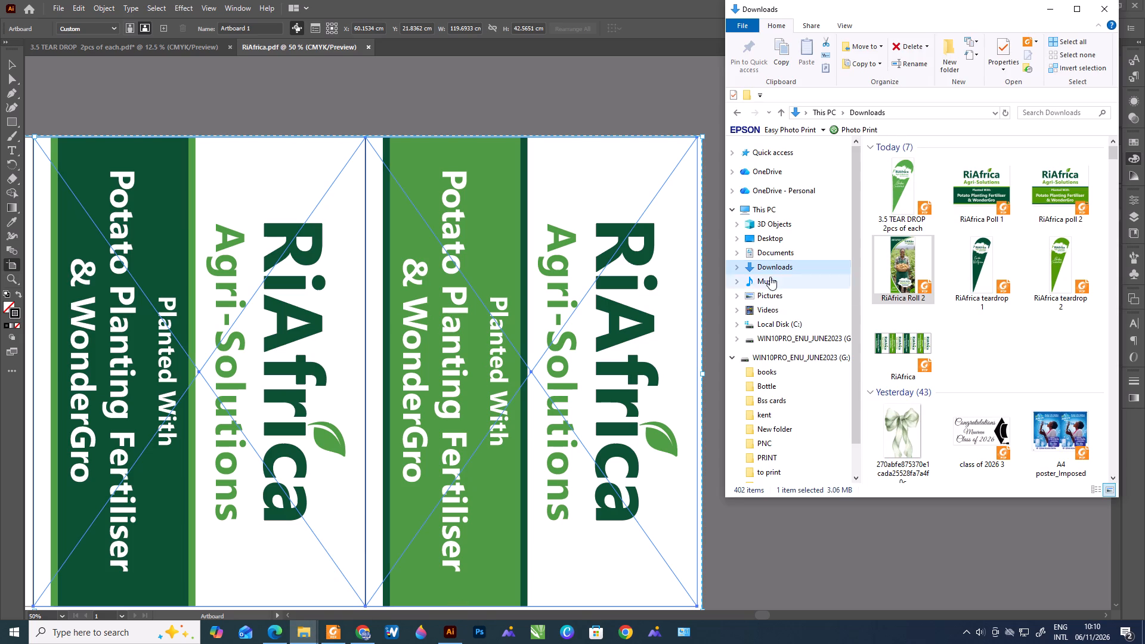
left_click(779, 268)
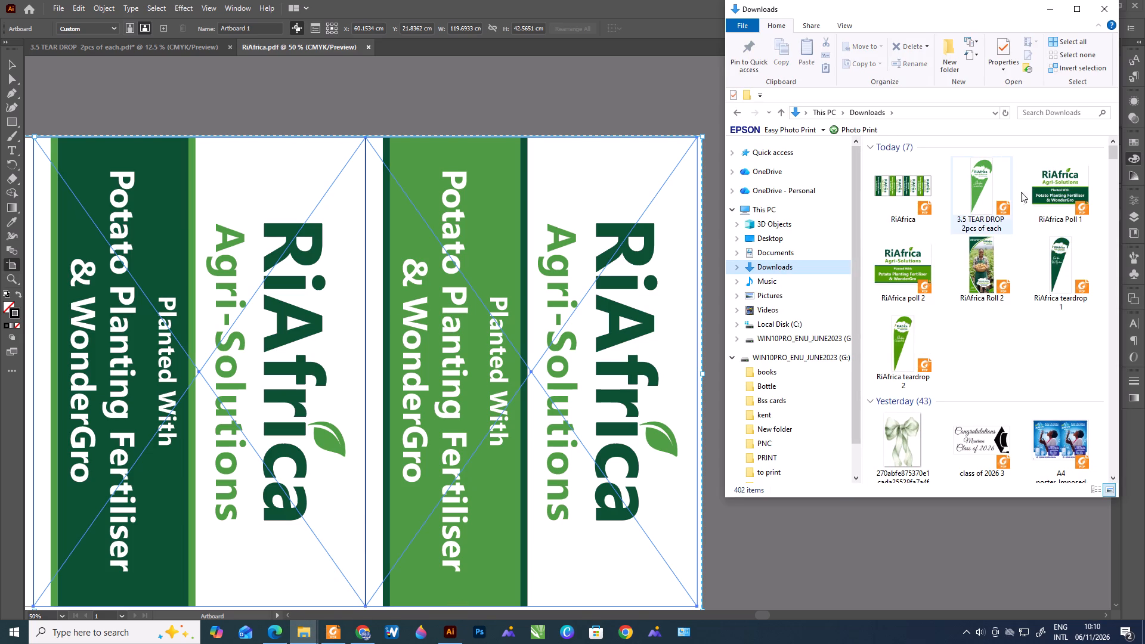
left_click(980, 262)
left_click(902, 200, "ctrl")
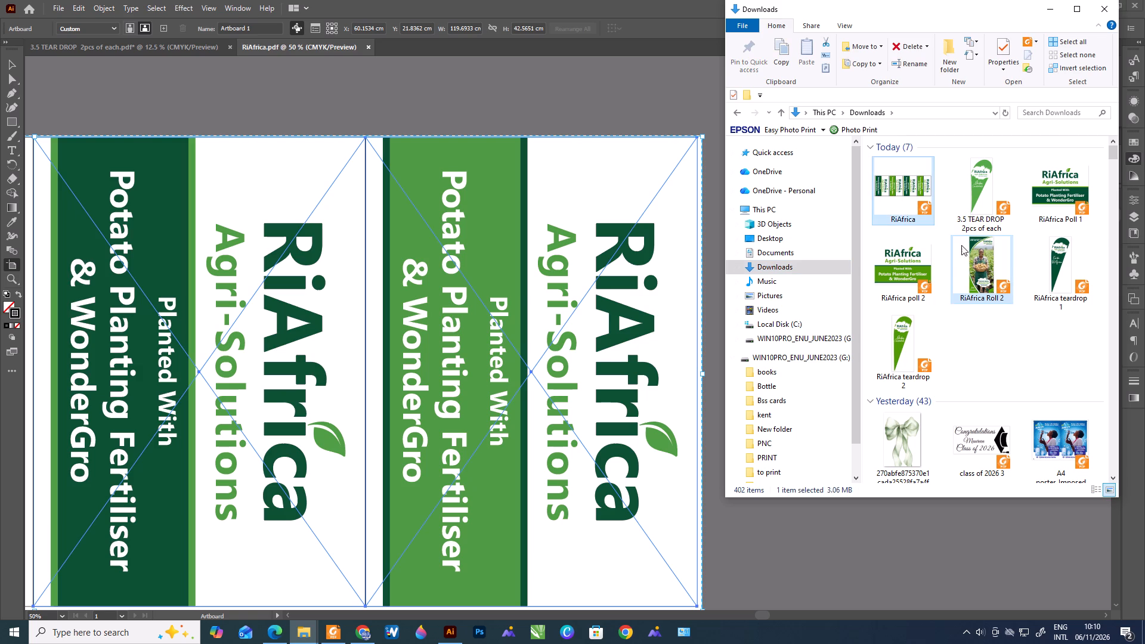
left_click_drag(973, 259, 804, 360)
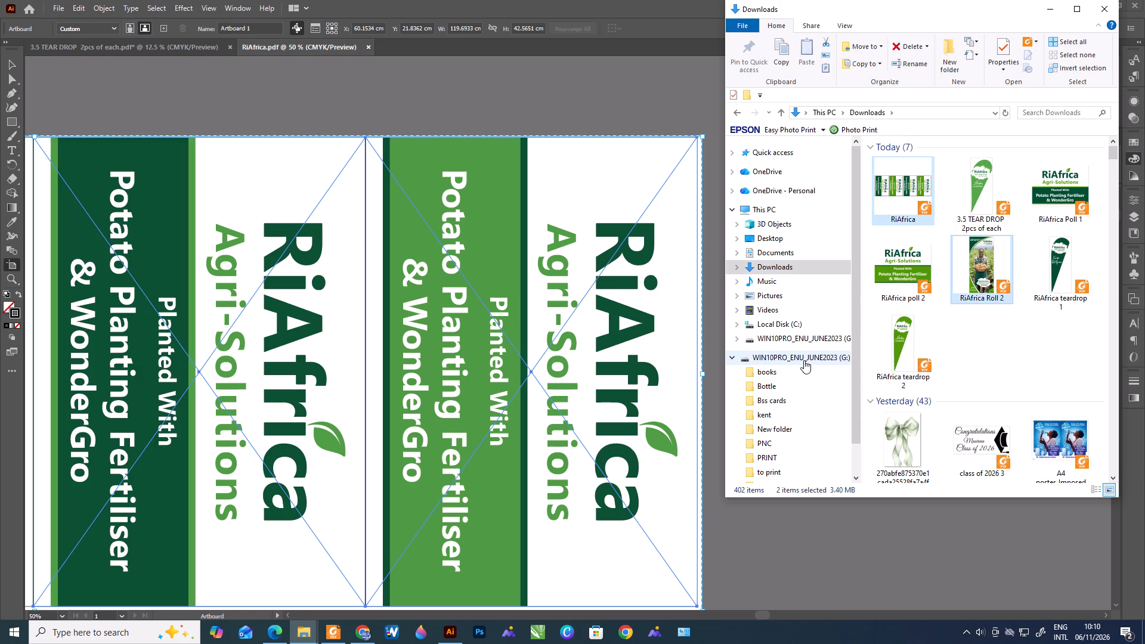
left_click(803, 360)
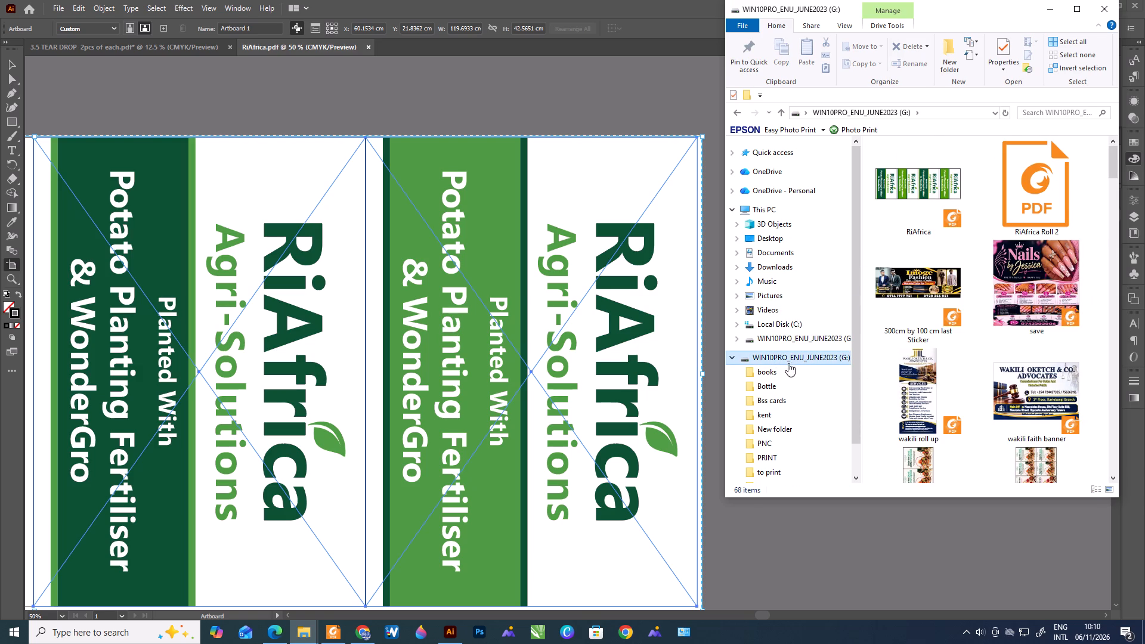
Place RiAfrica Roll 2 from Downloads into the Illustrator RiAfrica document and move it off the signs, just right of the row.
left_click(782, 267)
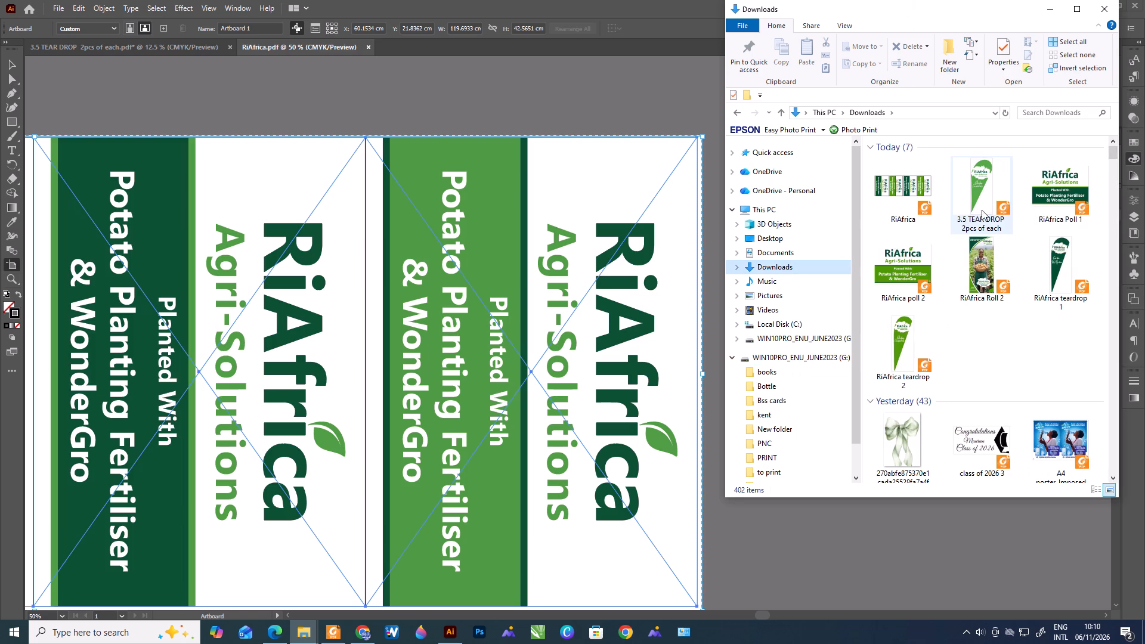
left_click_drag(976, 262, 429, 294)
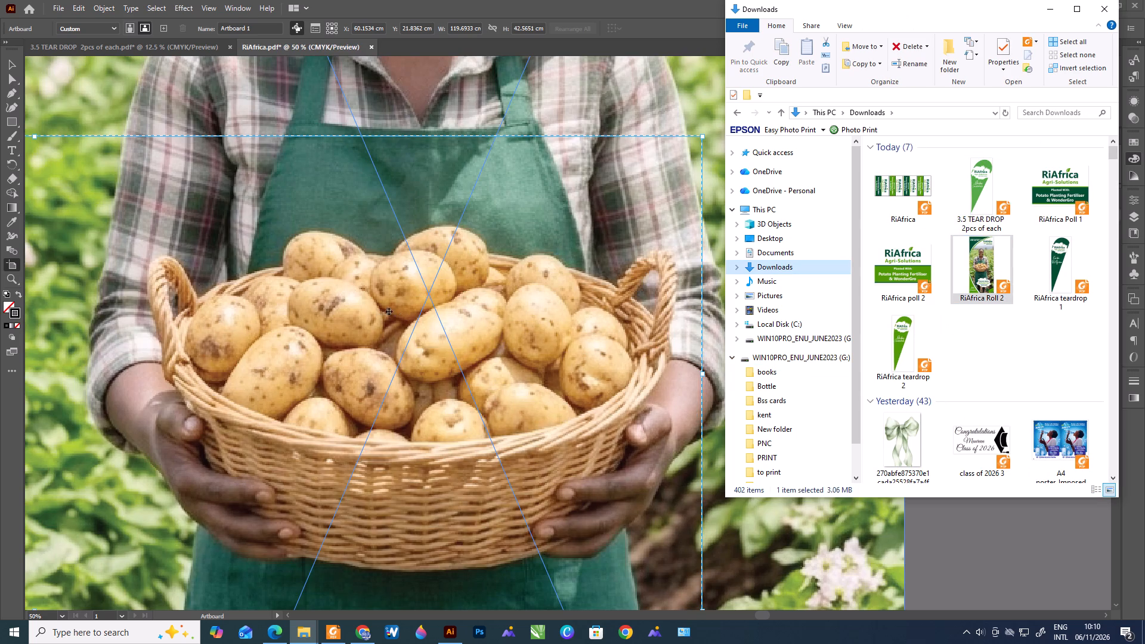
left_click(1048, 8)
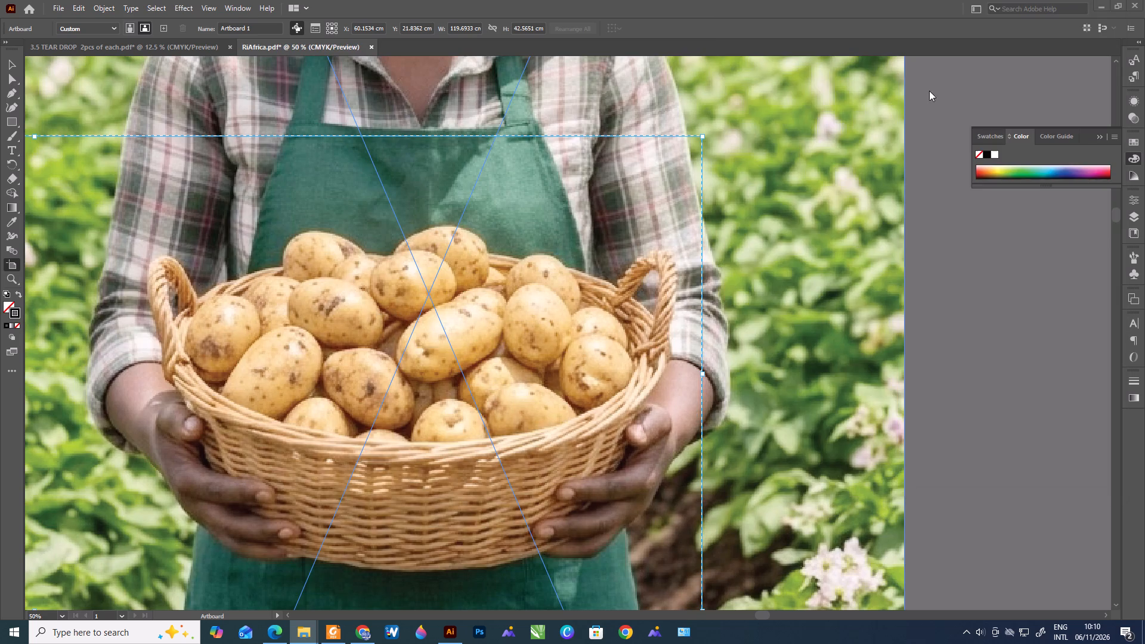
scroll(450, 351, "down", 5, "alt")
scroll(460, 356, "up", 1)
key("space")
key("space")
left_click_drag(605, 305, 447, 312)
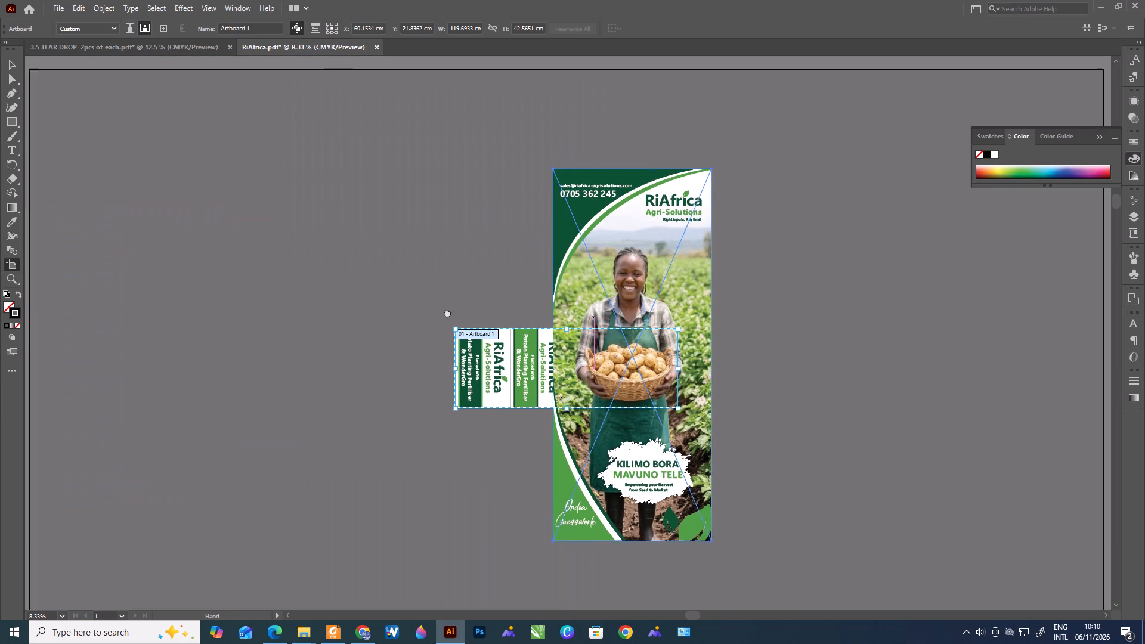
left_click_drag(447, 312, 426, 318)
left_click(20, 63)
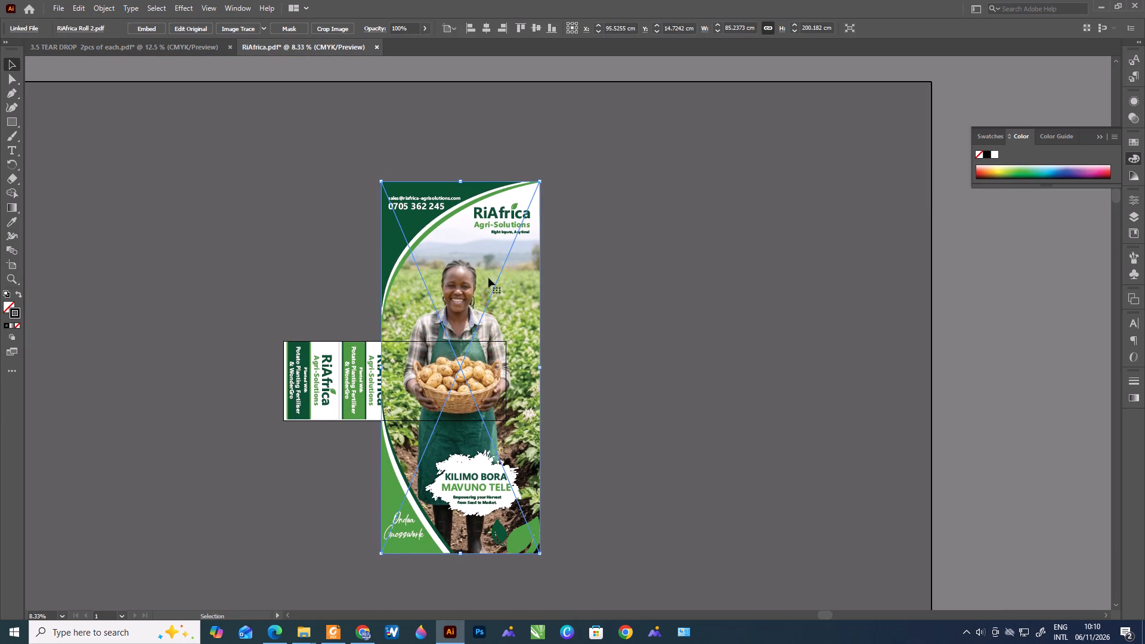
left_click_drag(469, 275, 598, 266)
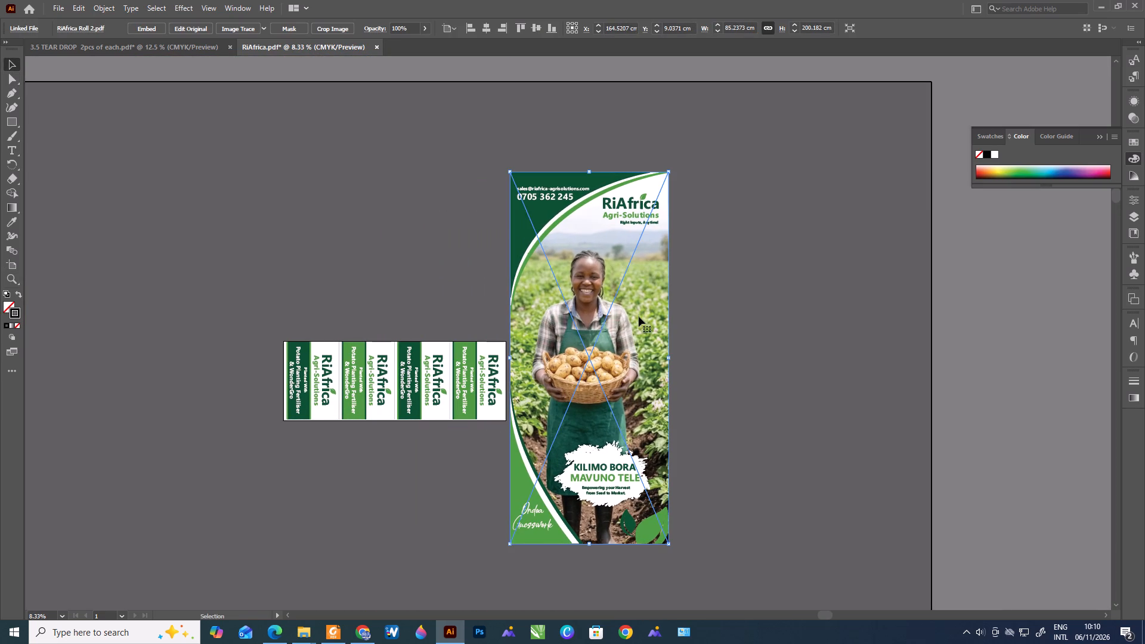
Bring up the open Downloads windows of File Explorer.
left_click(298, 626)
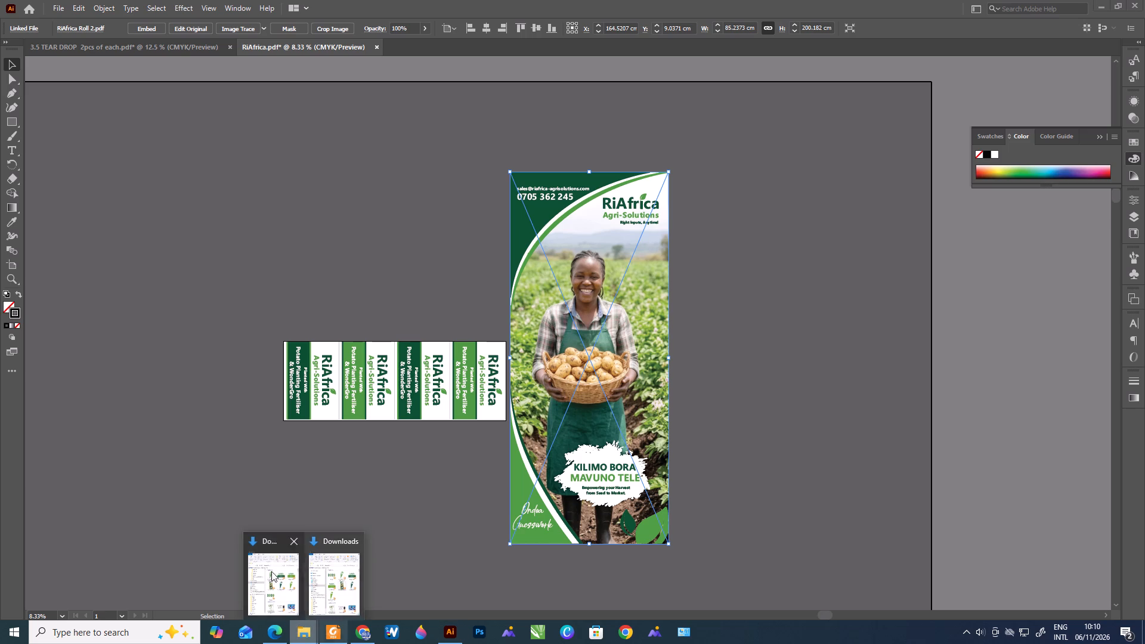
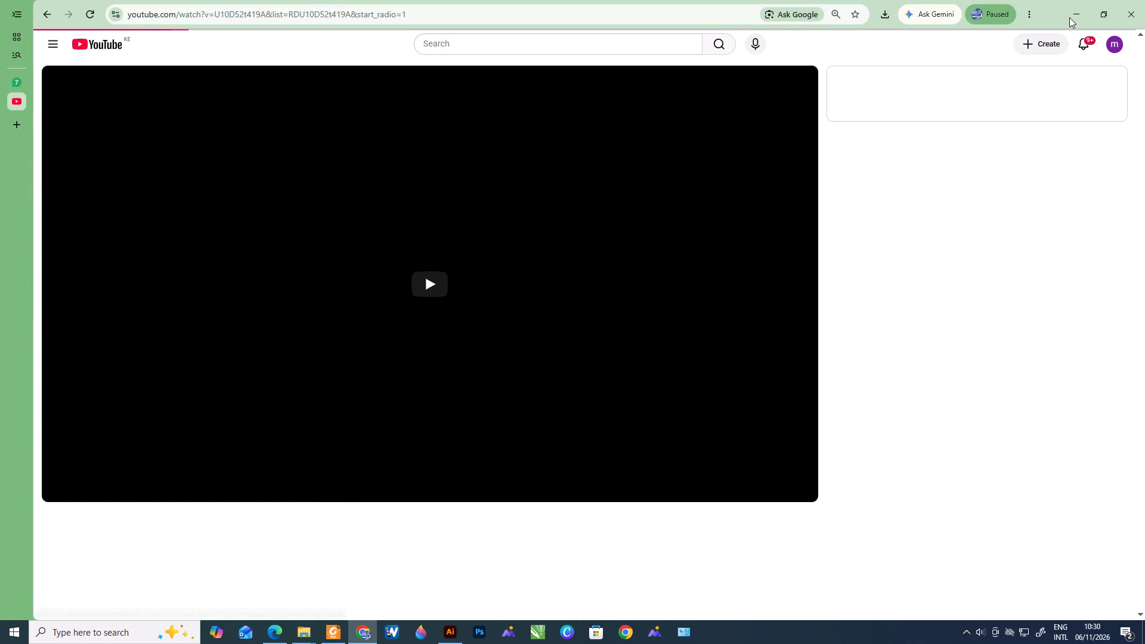
Refresh the Downloads folder to locate LEVIS AGROVET FLYER and launch Imposition Wizard for it.
left_click(1079, 12)
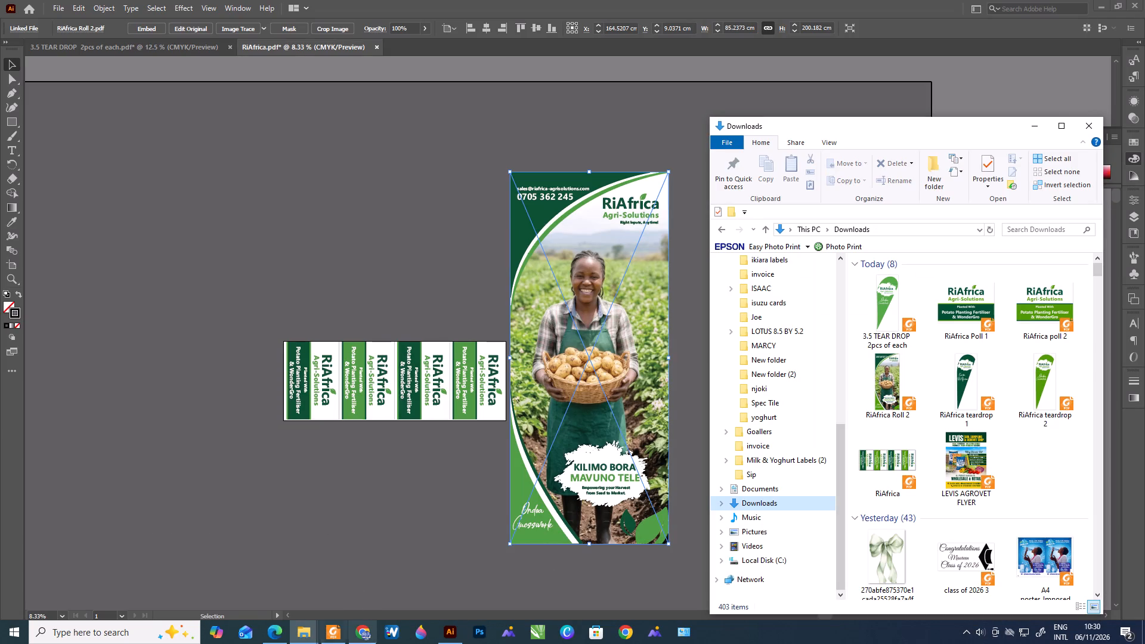
left_click(781, 506)
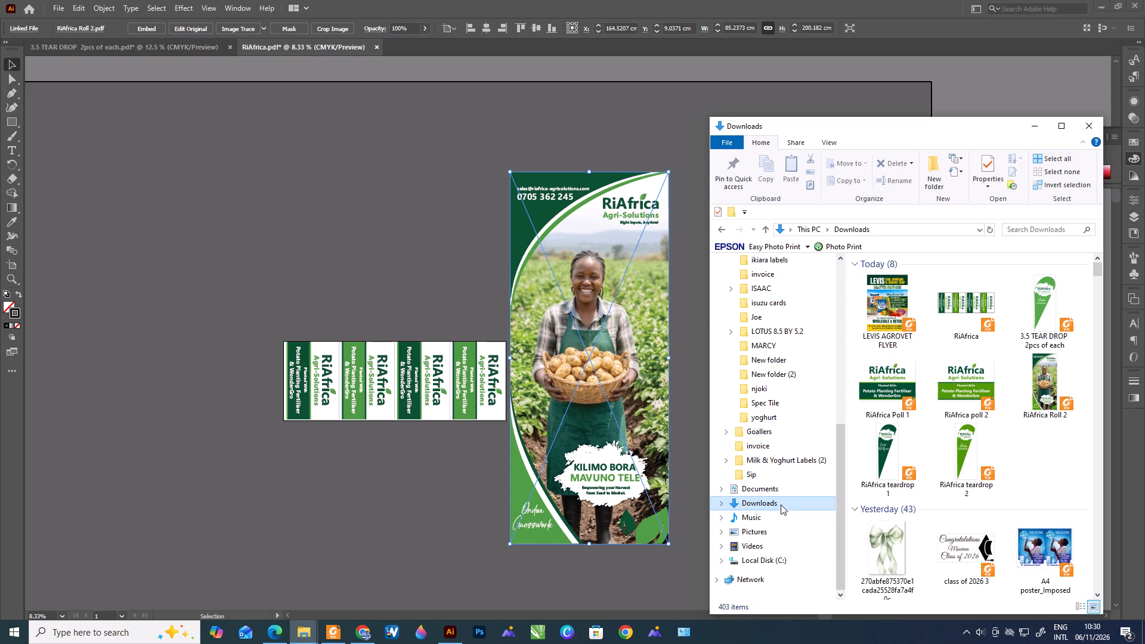
left_click_drag(889, 306, 745, 433)
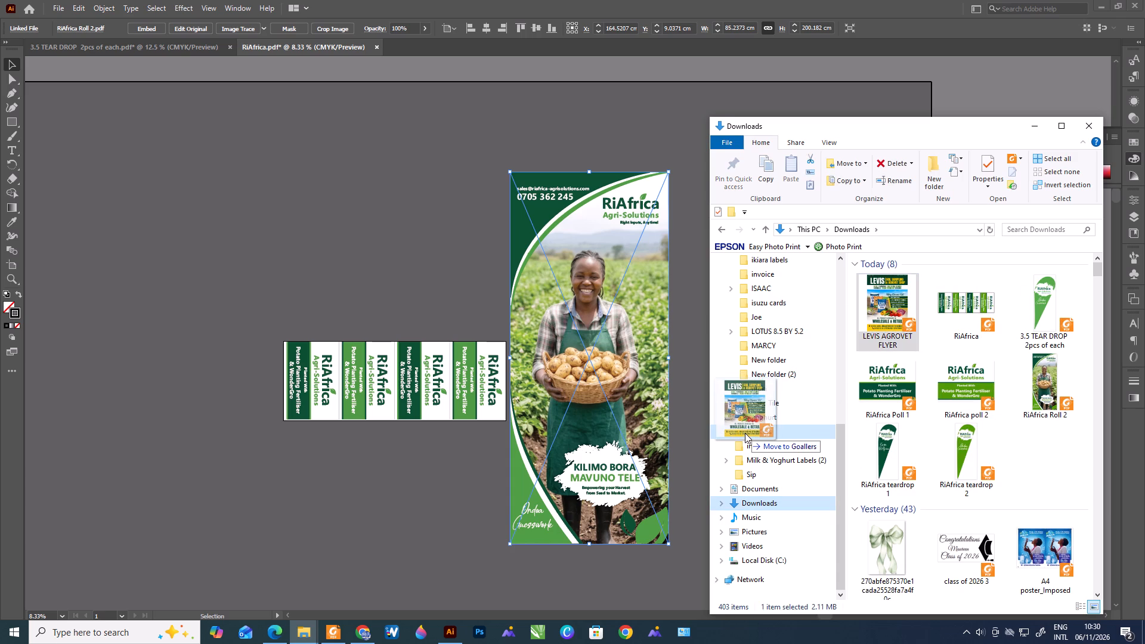
left_click_drag(745, 433, 392, 633)
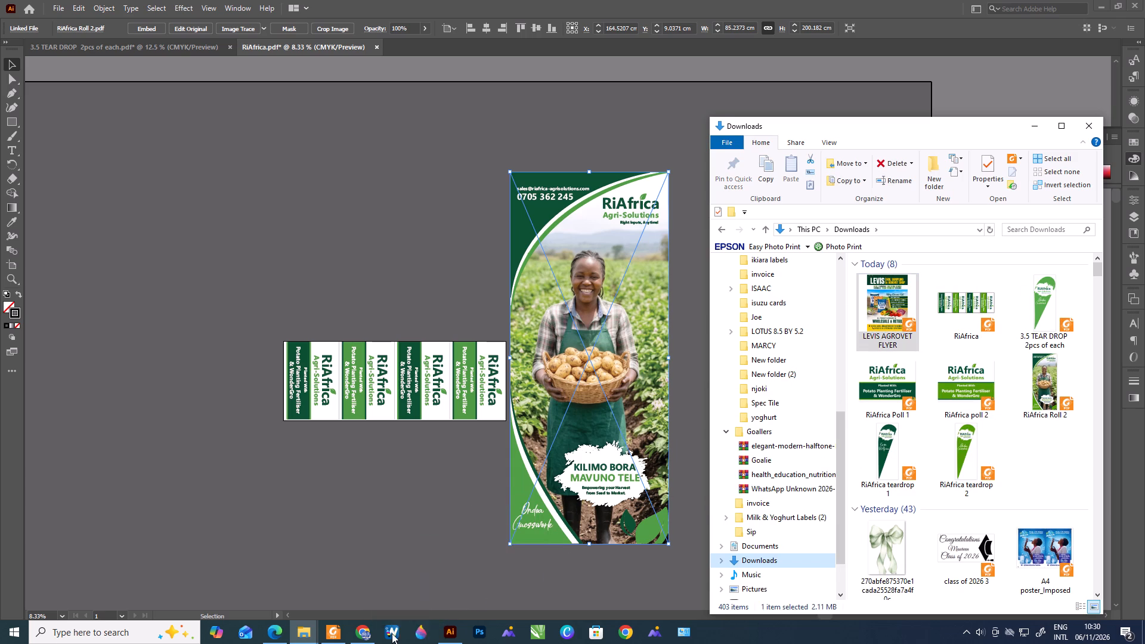
left_click_drag(392, 633, 880, 323)
left_click(382, 639)
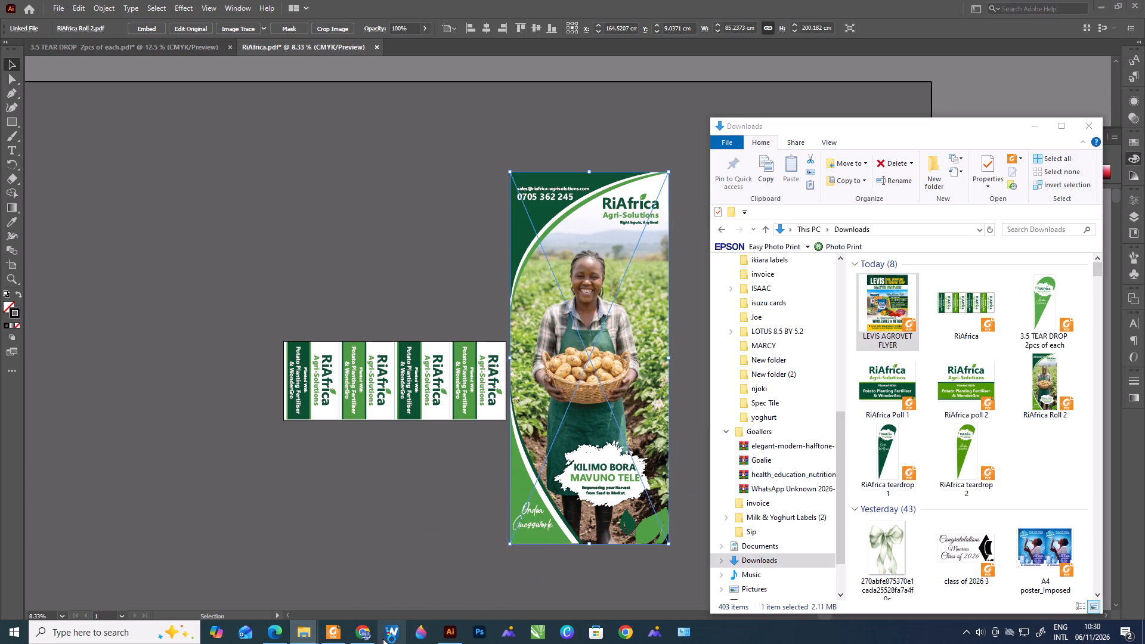
Switch to Chrome, skip the advert before the YouTube music video and turn up the system volume.
left_click(367, 634)
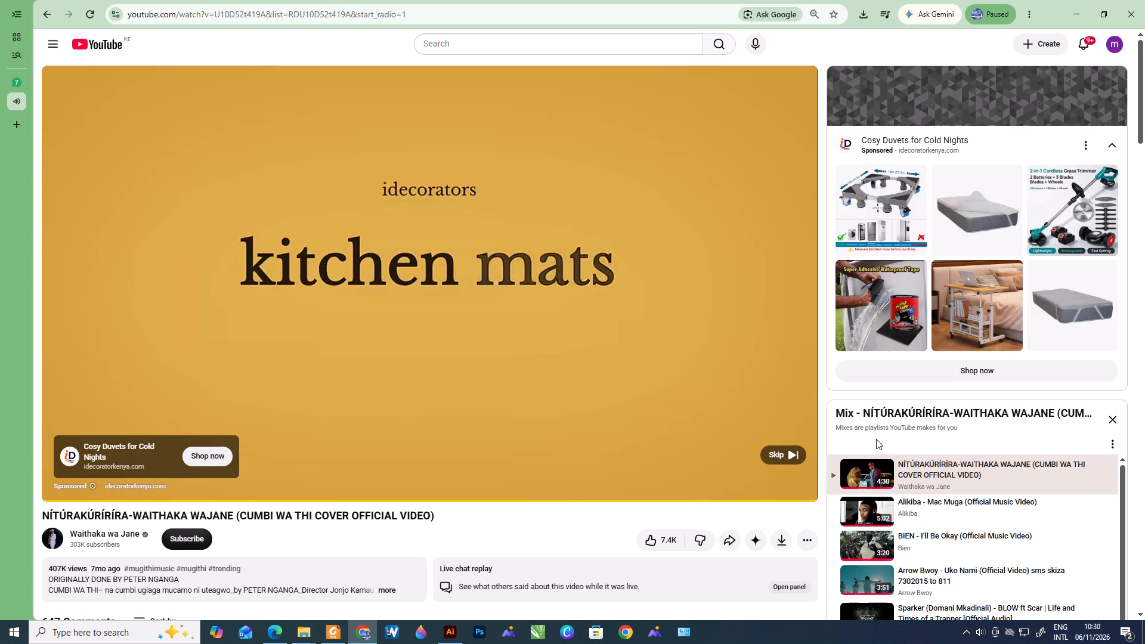
left_click(784, 459)
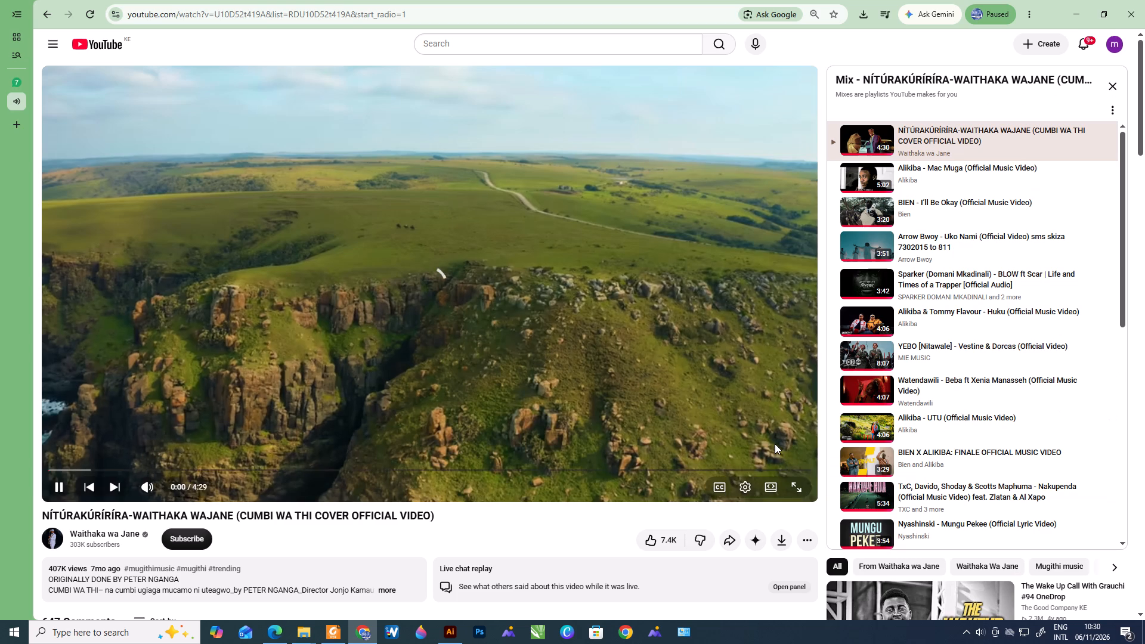
left_click(983, 628)
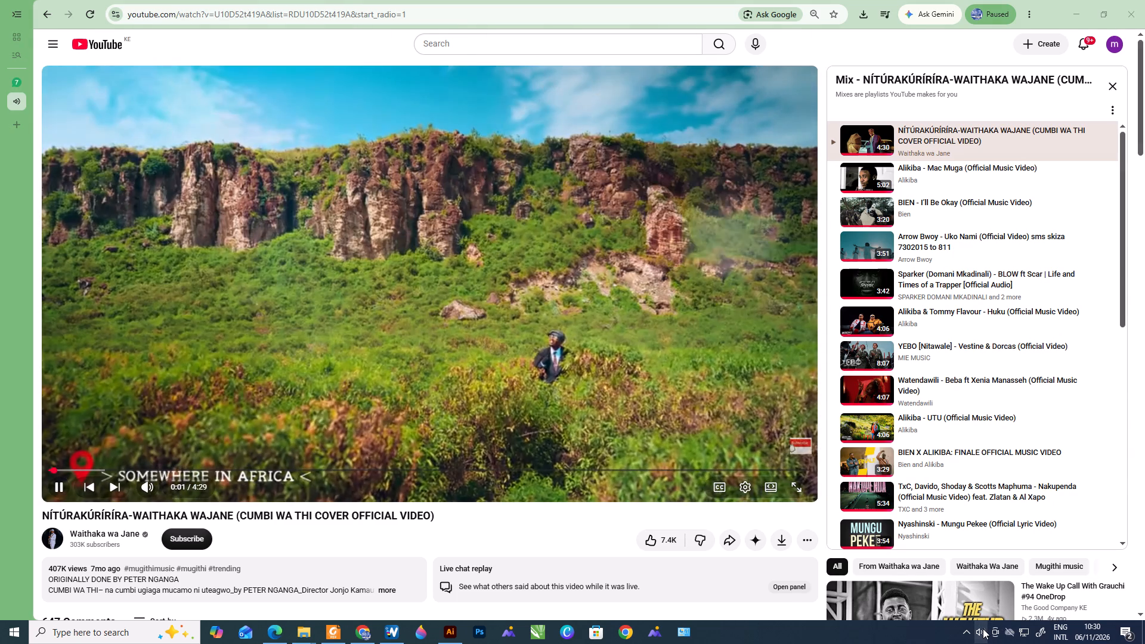
scroll(983, 628, "up", 2)
left_click(847, 635)
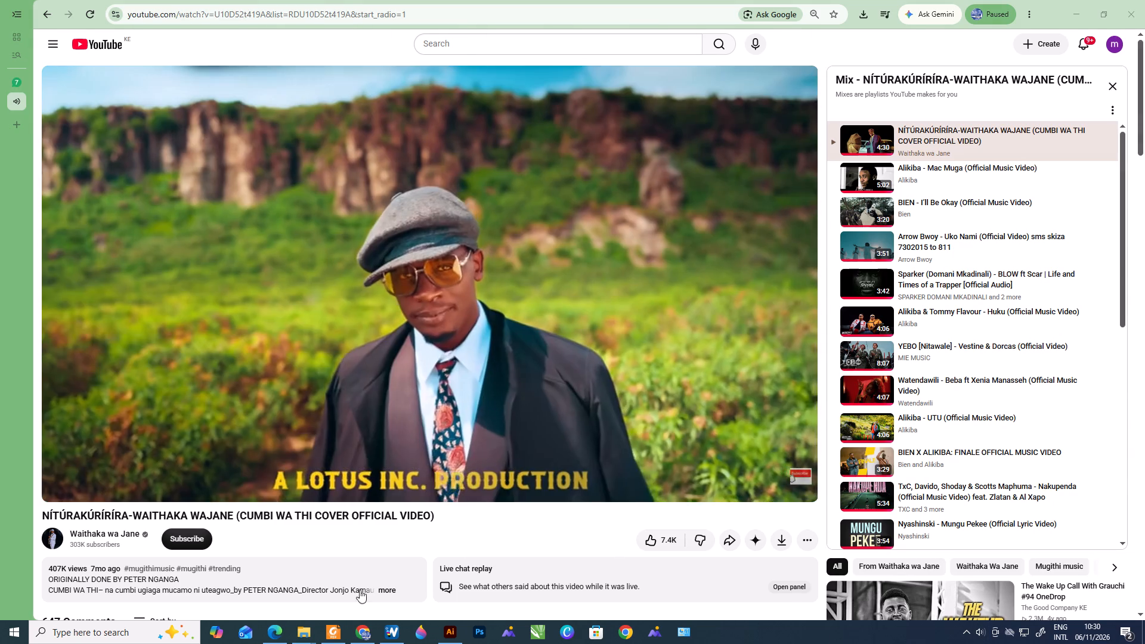
Load LEVIS AGROVET FLYER from the Downloads folder in File Explorer into Imposition Wizard.
left_click(299, 630)
left_click(323, 581)
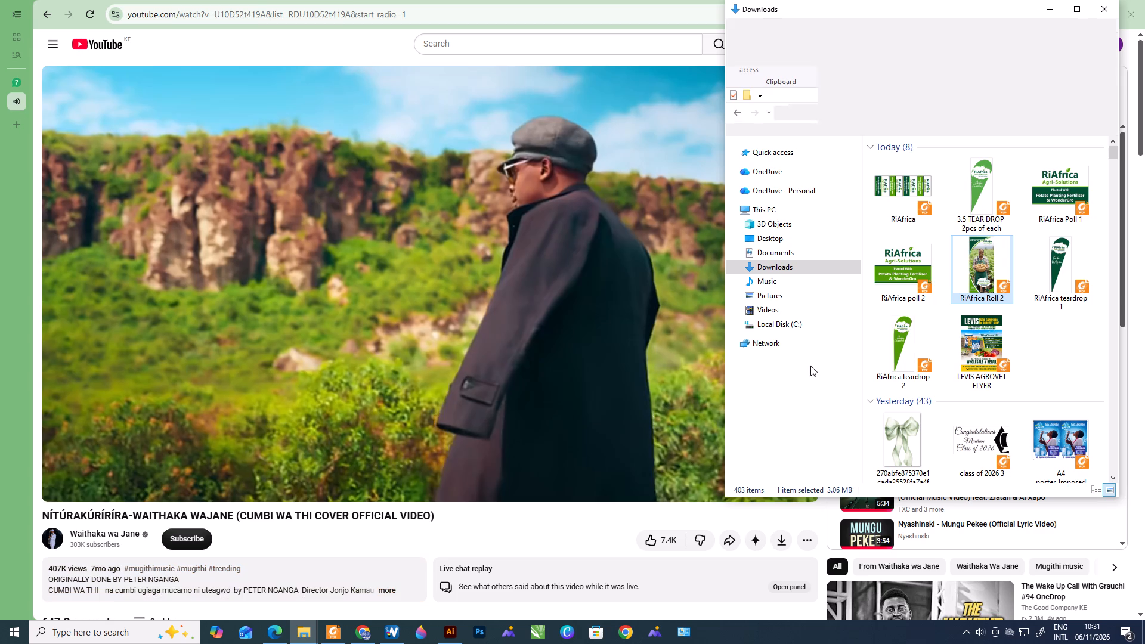
left_click(822, 267)
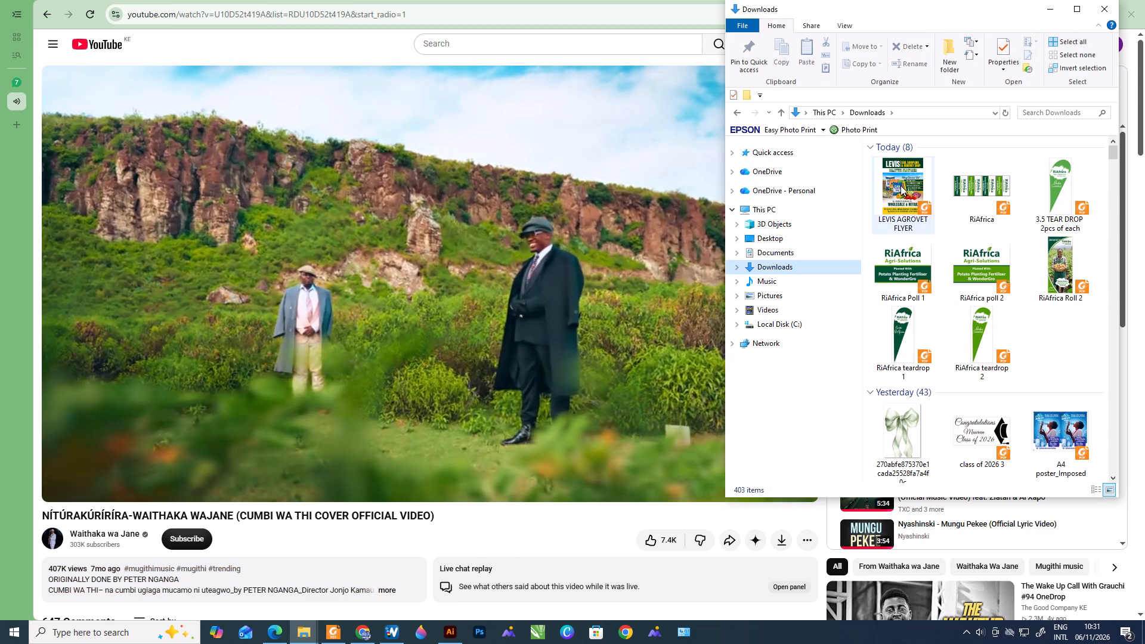
left_click_drag(900, 185, 397, 626)
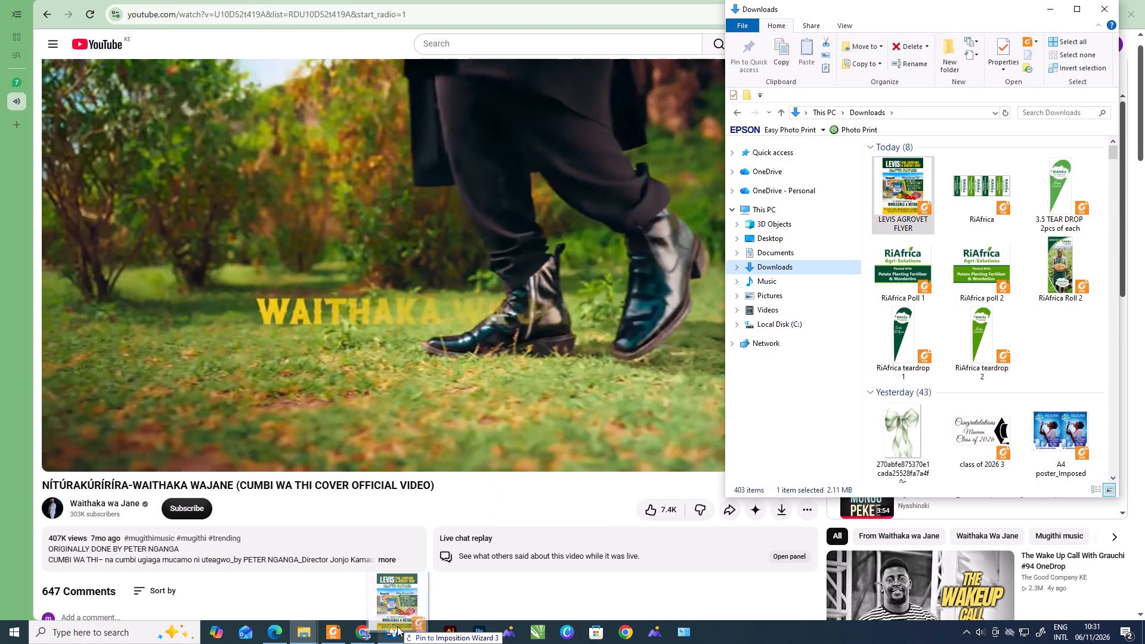
left_click_drag(397, 626, 387, 255)
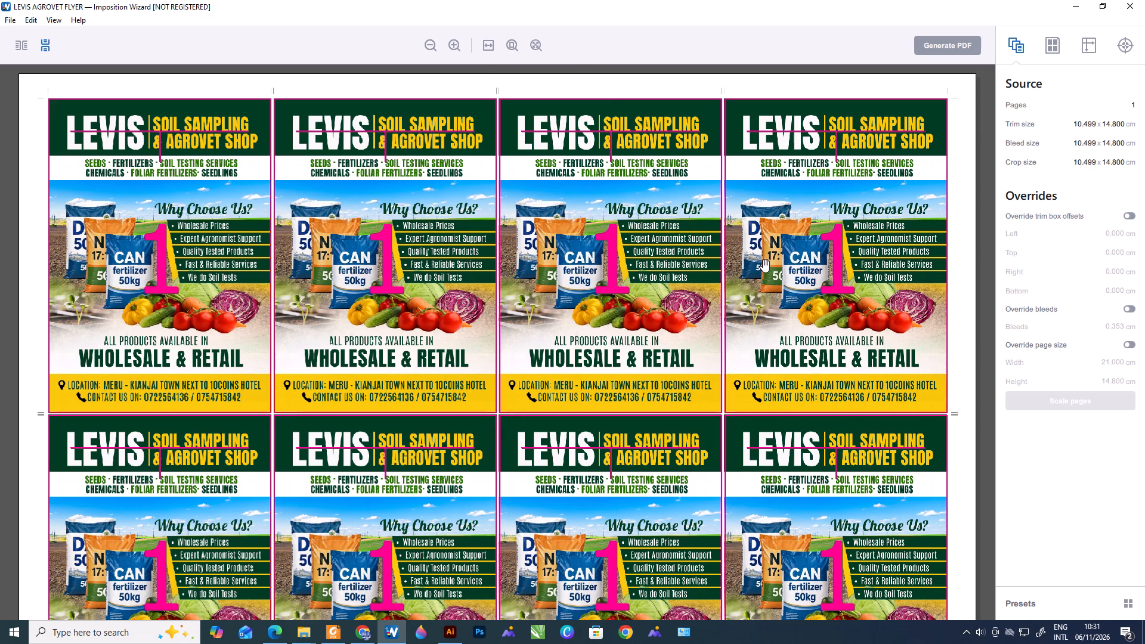
Check the imposed flyer sheet and generate its PDF in Downloads as LEVIS AGROVET FLYER_Imposed.
scroll(768, 259, "down", 5)
scroll(769, 265, "up", 4)
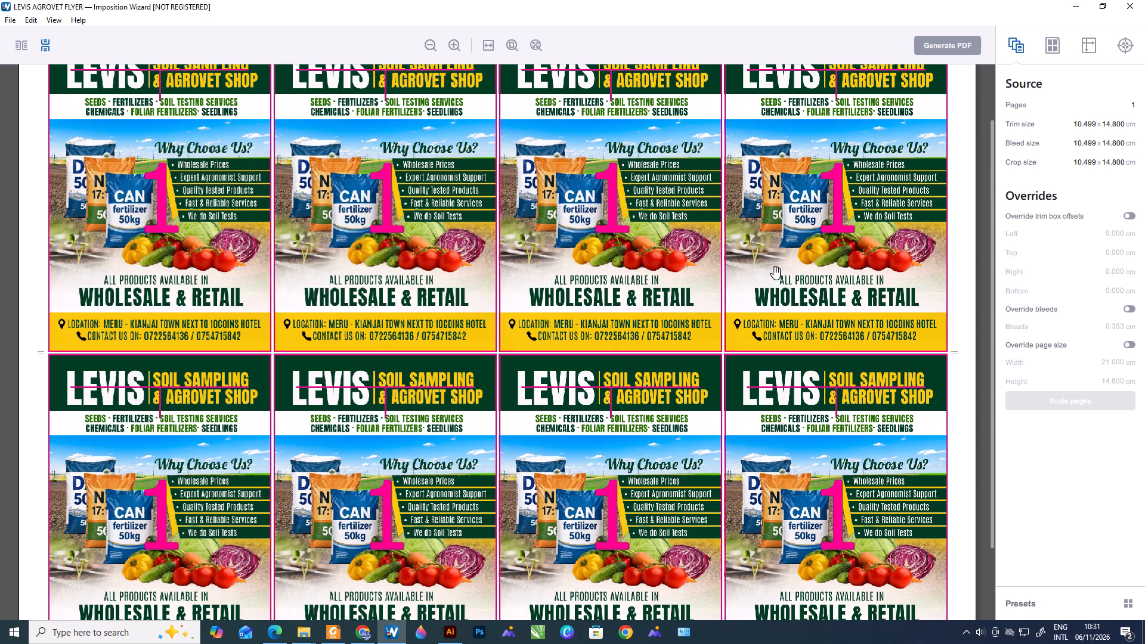
scroll(235, 392, "down", 3)
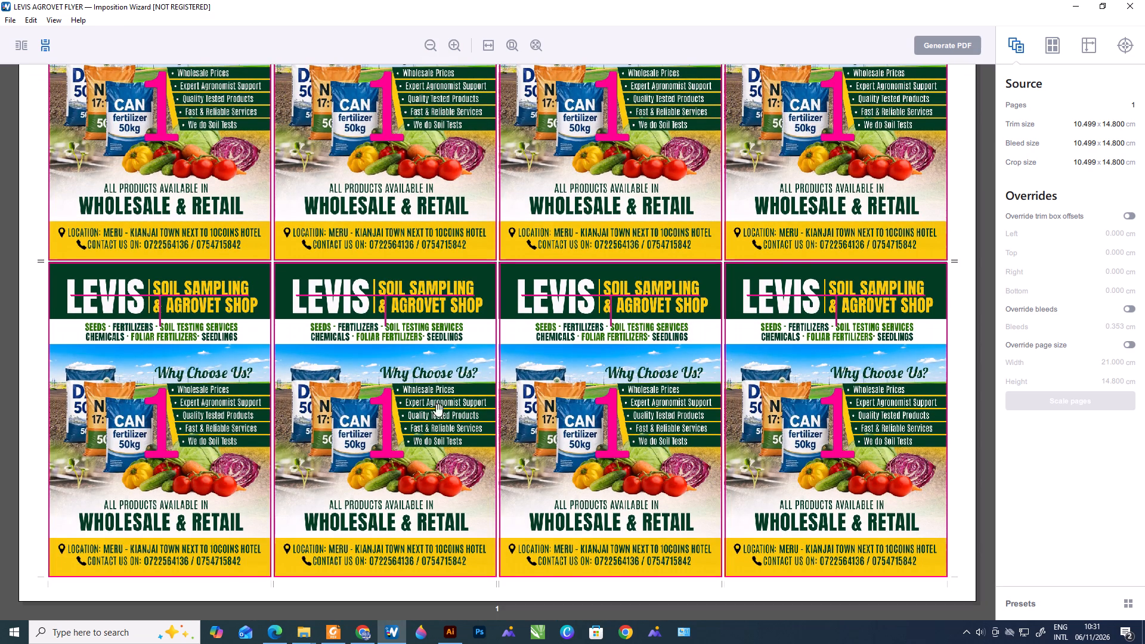
left_click(958, 45)
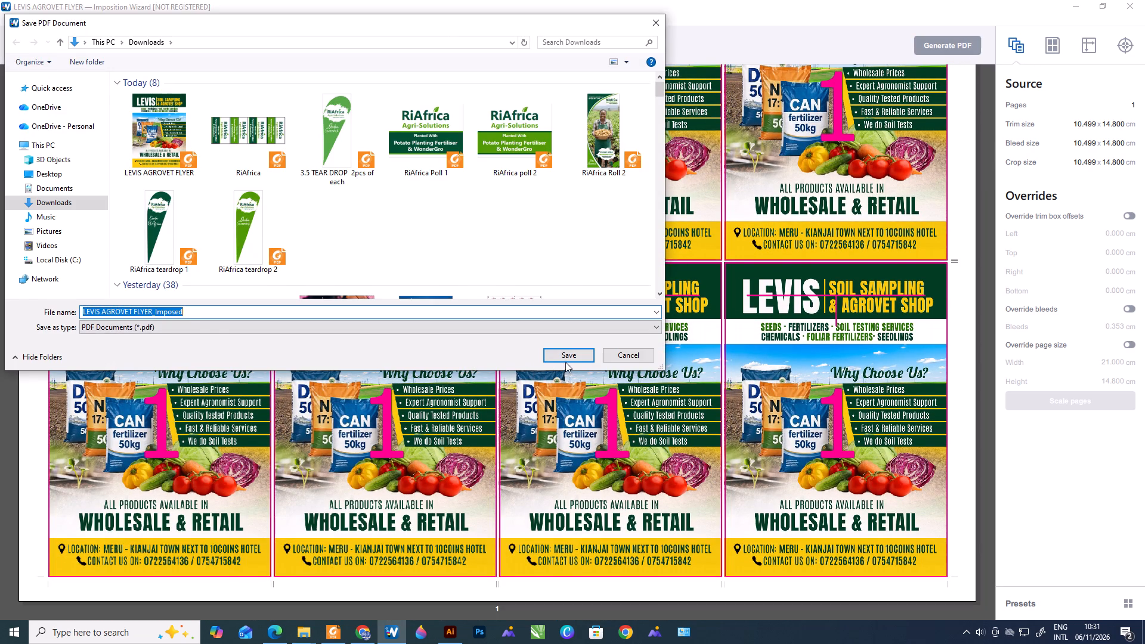
left_click(565, 362)
Open LEVIS AGROVET FLYER_Imposed from the refreshed Downloads folder in File Explorer.
left_click(315, 631)
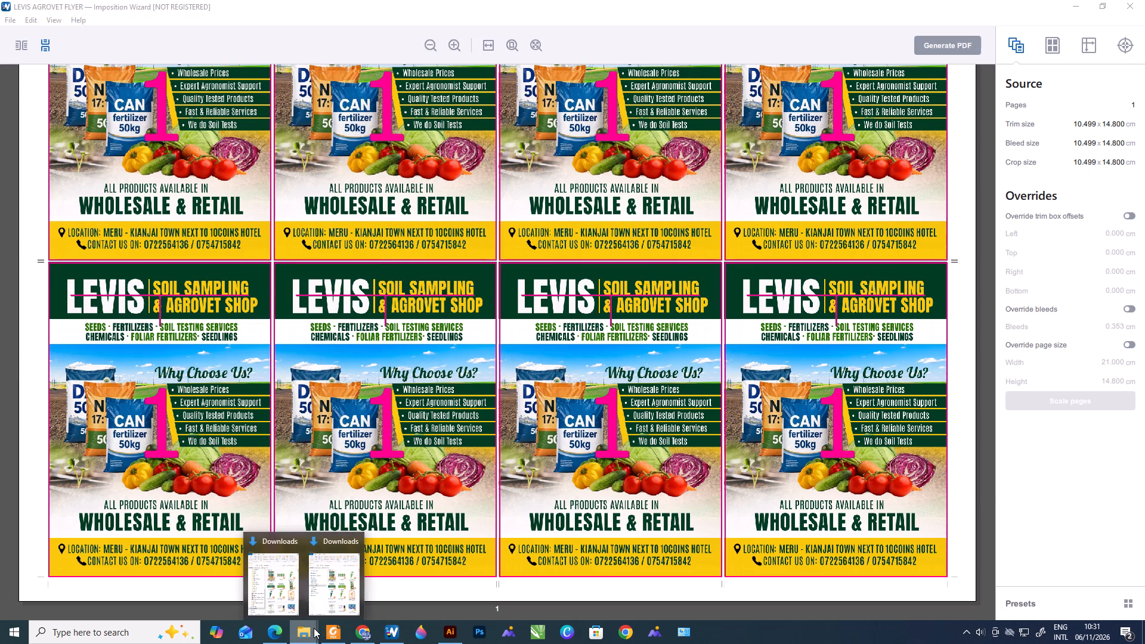
left_click(328, 602)
left_click(821, 268)
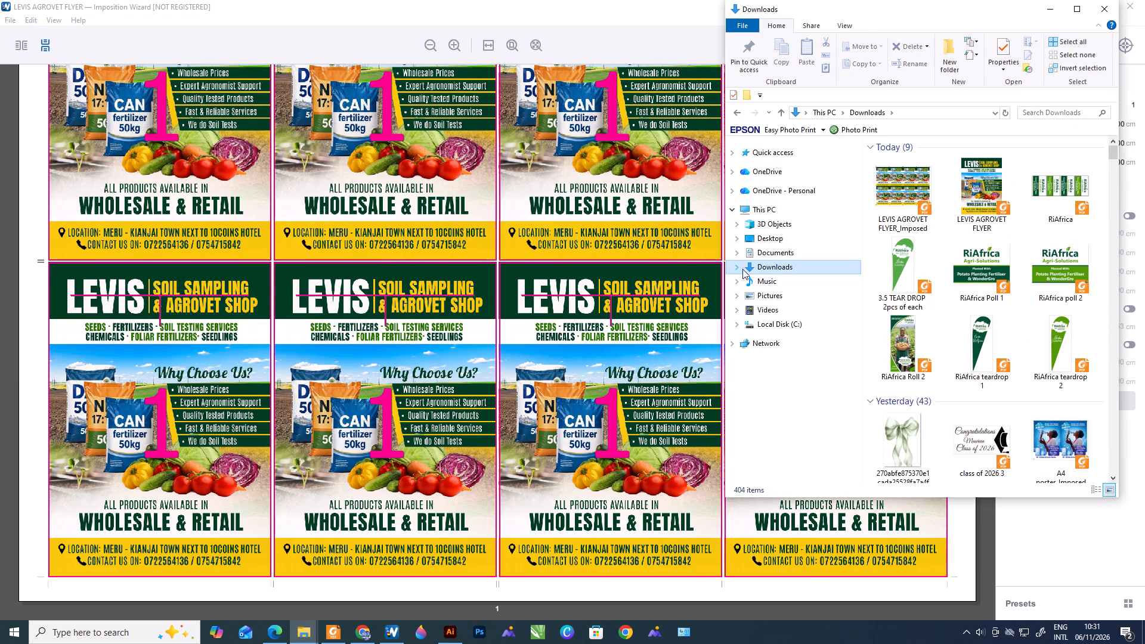
double_click(903, 201)
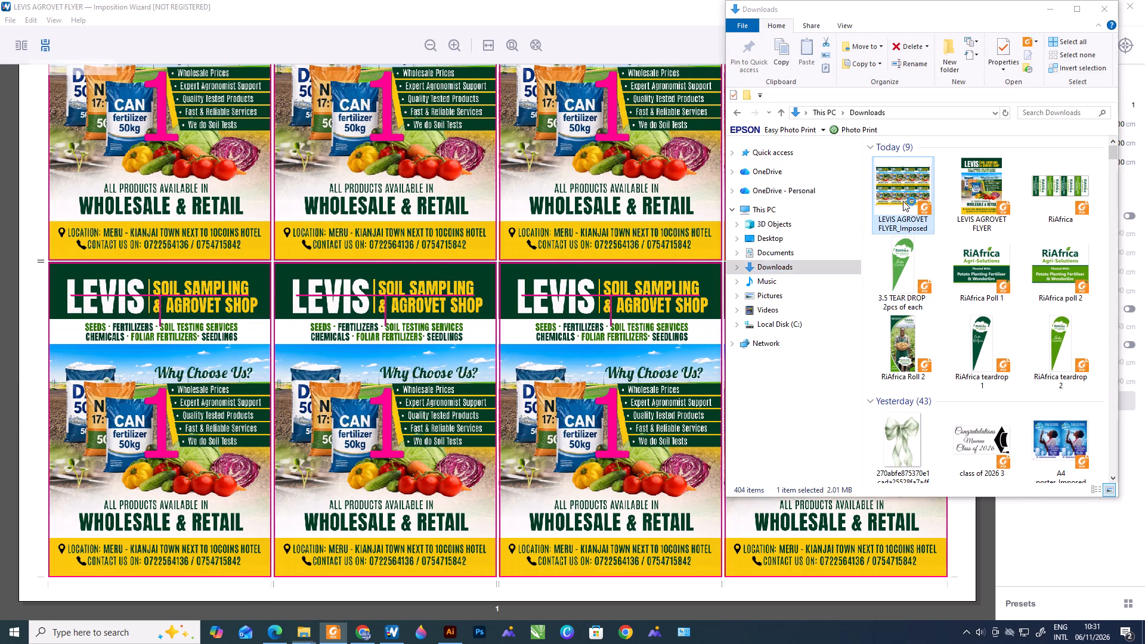
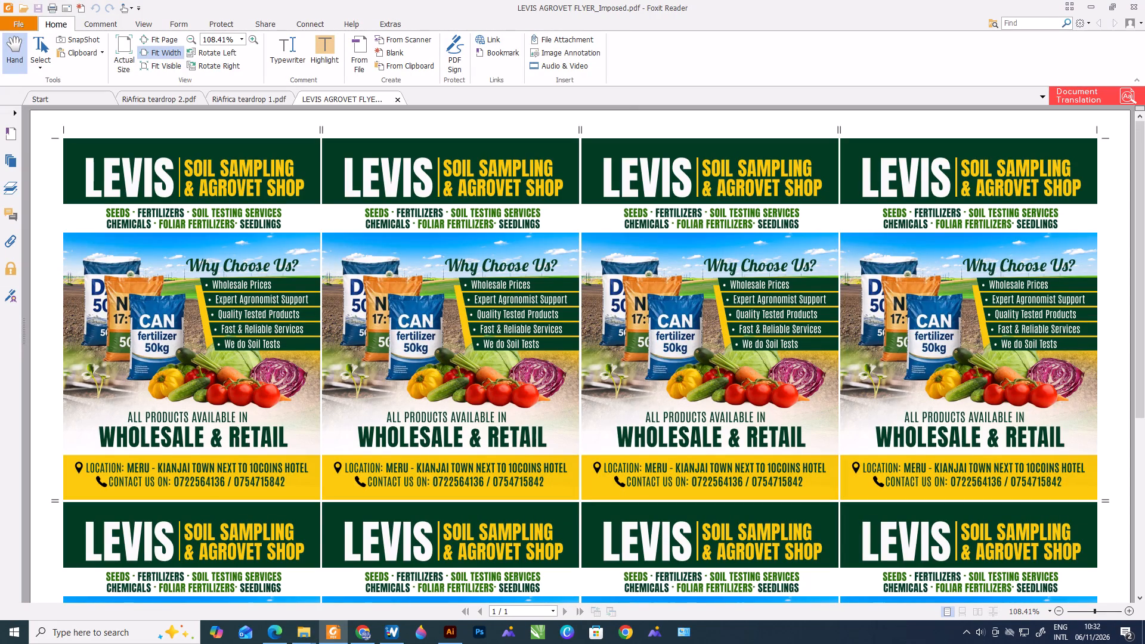
Raise the system speaker volume to 10.
left_click(986, 638)
scroll(986, 638, "up", 1)
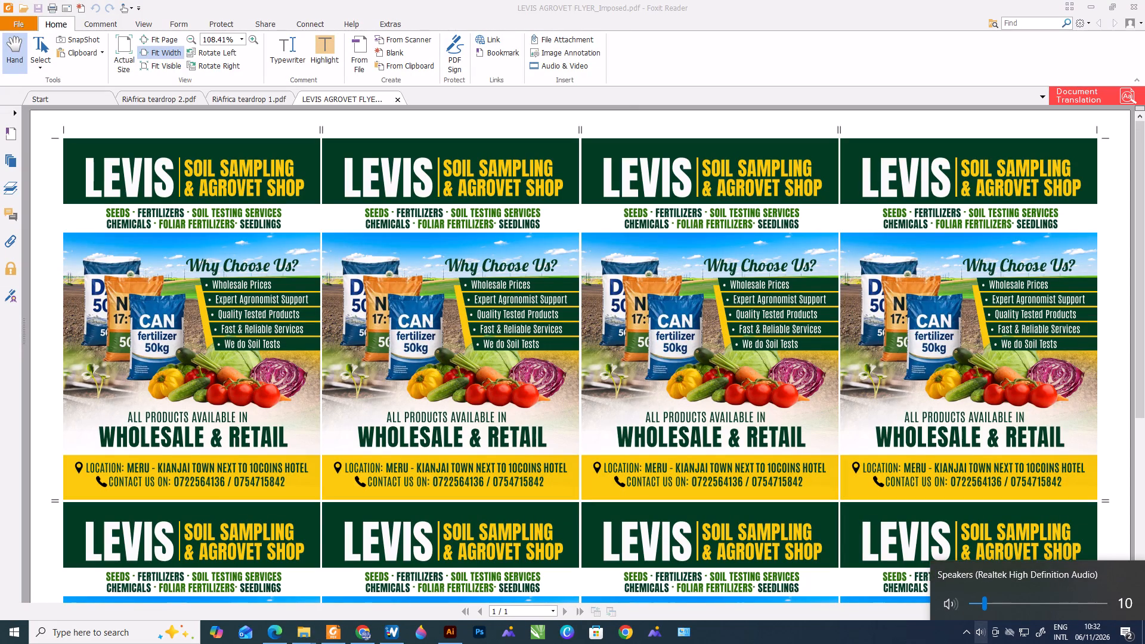
left_click(862, 630)
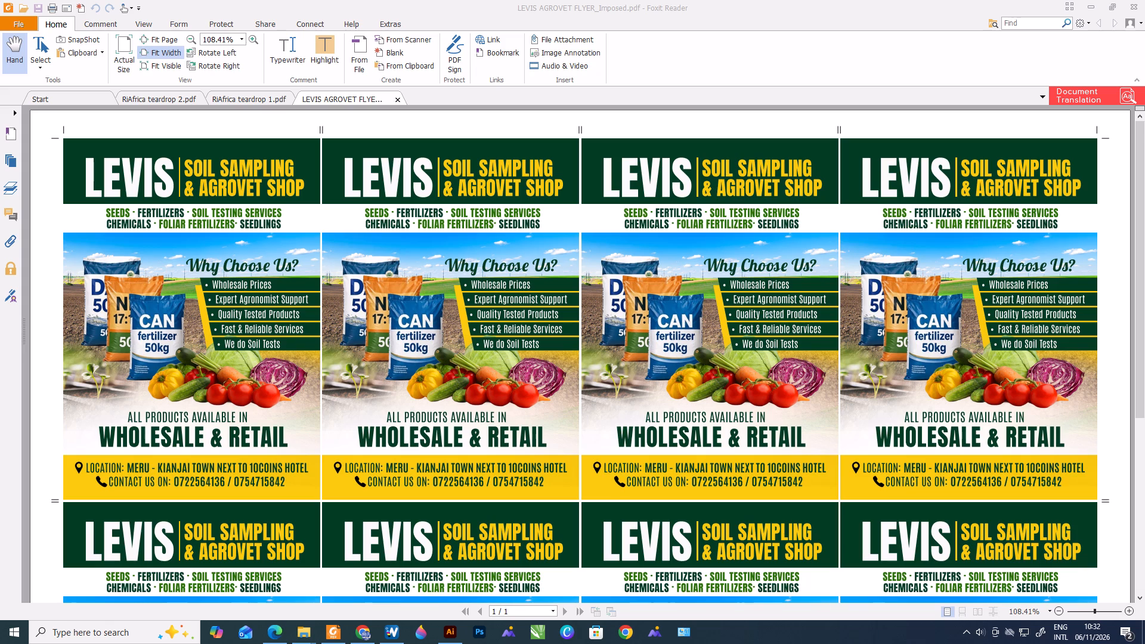
Switch to the Downloads folder in File Explorer.
left_click(323, 643)
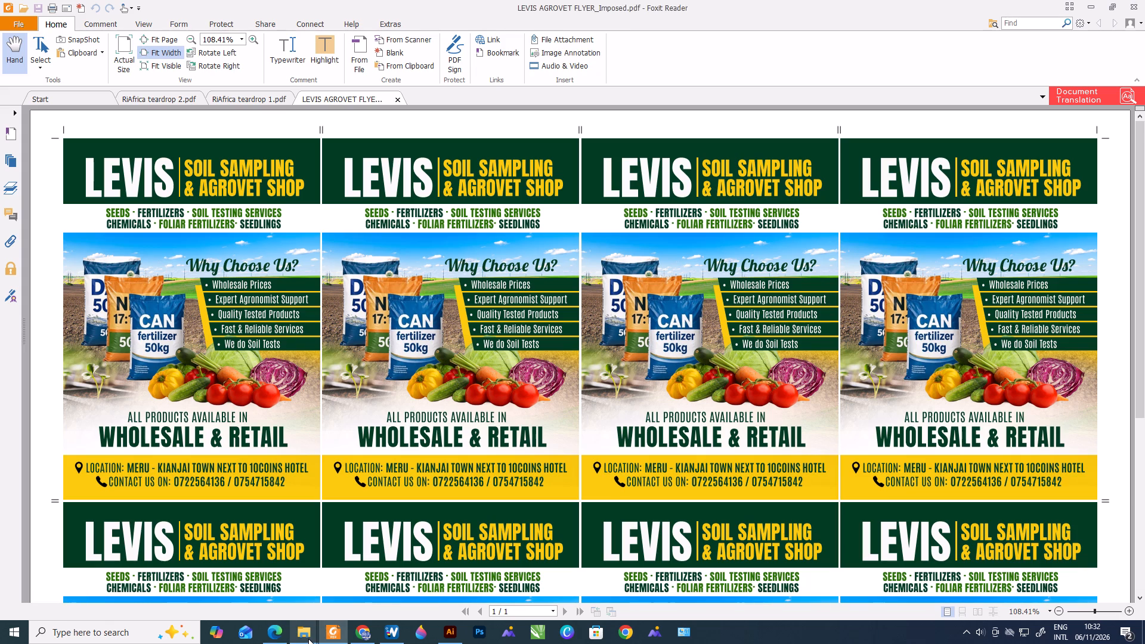
left_click(337, 581)
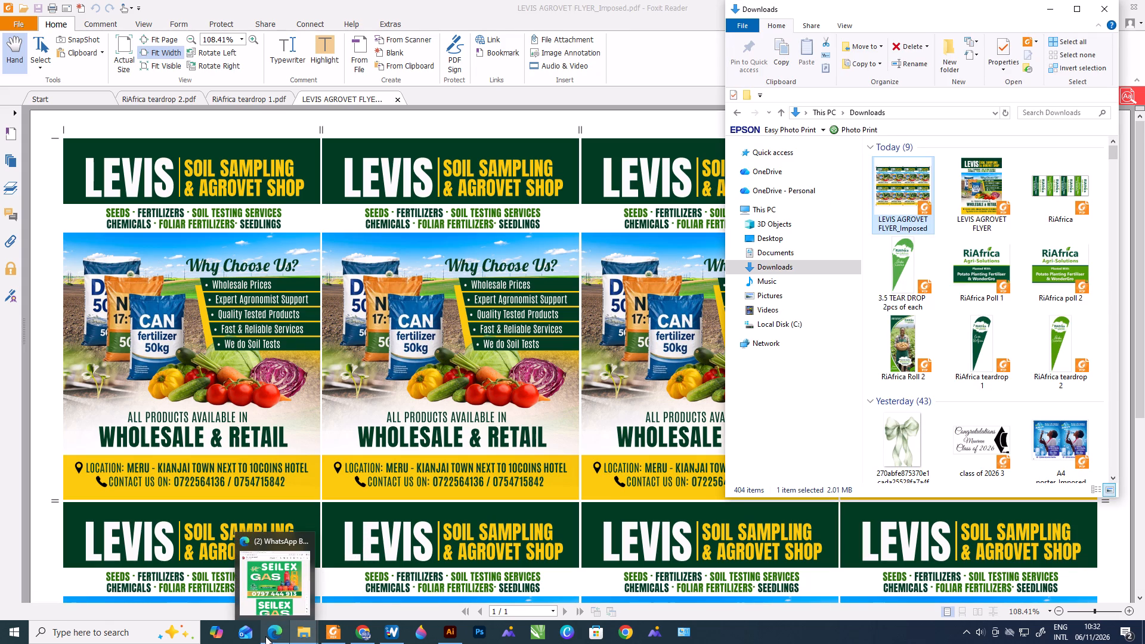
Show the desktop, find the Loggy3 app with Windows search and launch it.
left_click(1144, 624)
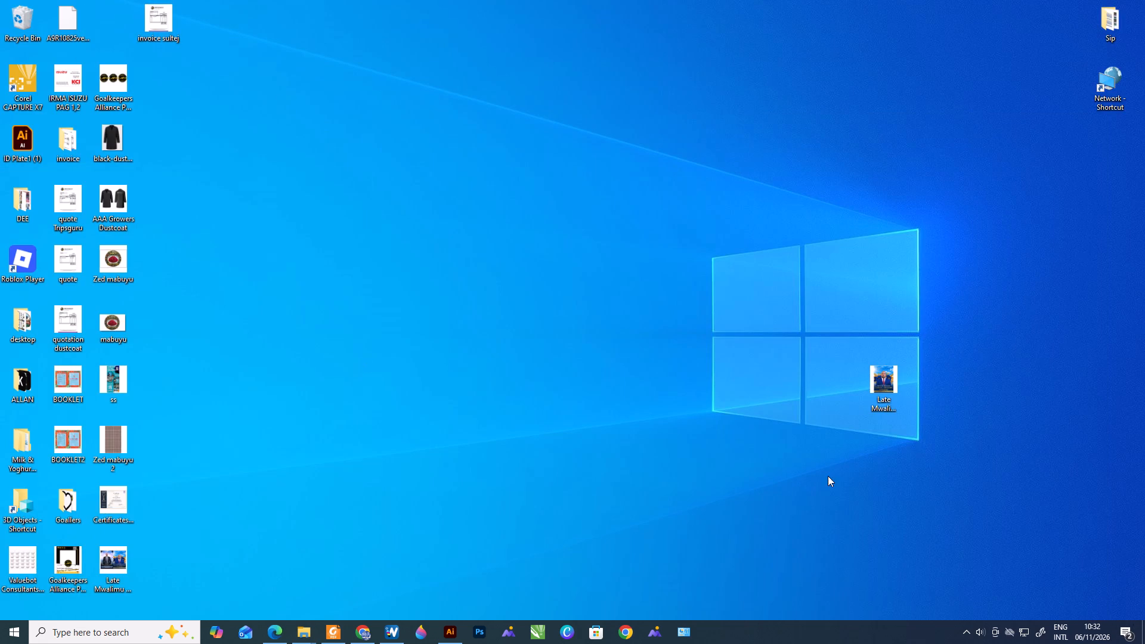
left_click(84, 630)
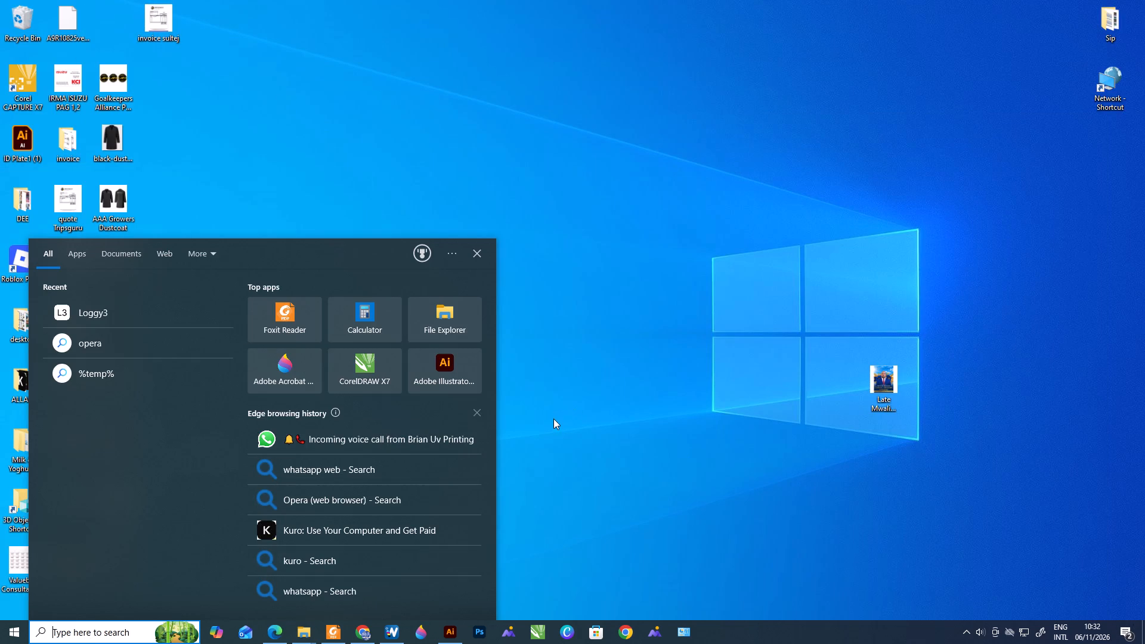
key("l")
left_click(116, 306)
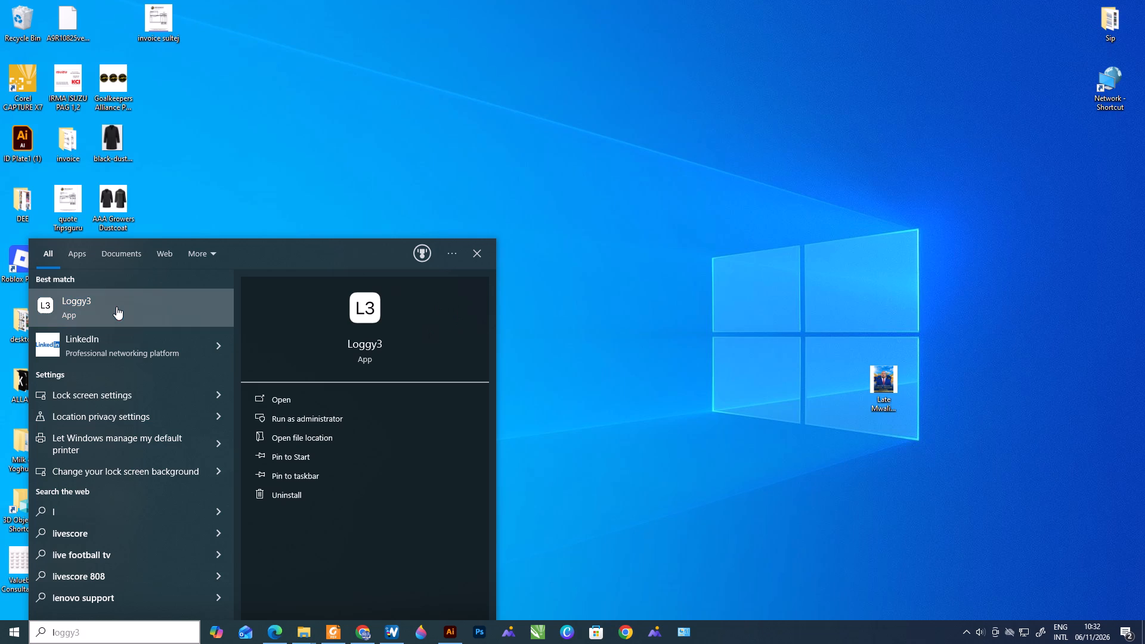
double_click(116, 306)
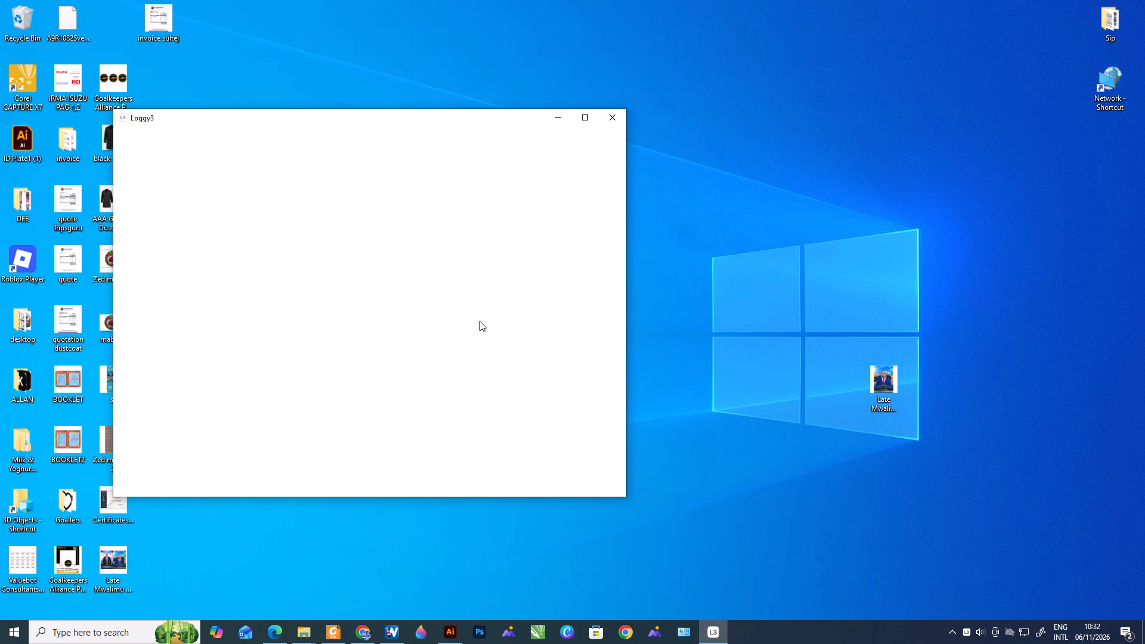